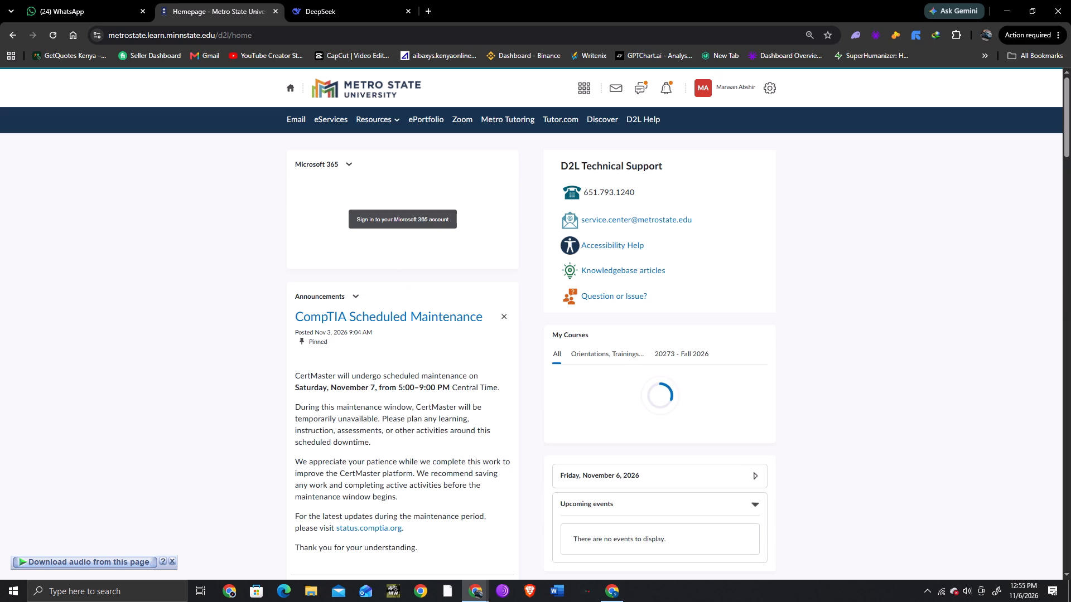
Open the Fa26 MIS 100-52 Fundamentals of Information Technology in Organizations course from the My Courses list.
{"action": "scroll", "coordinate": [467, 287], "scroll_direction": "down", "scroll_amount": 6}
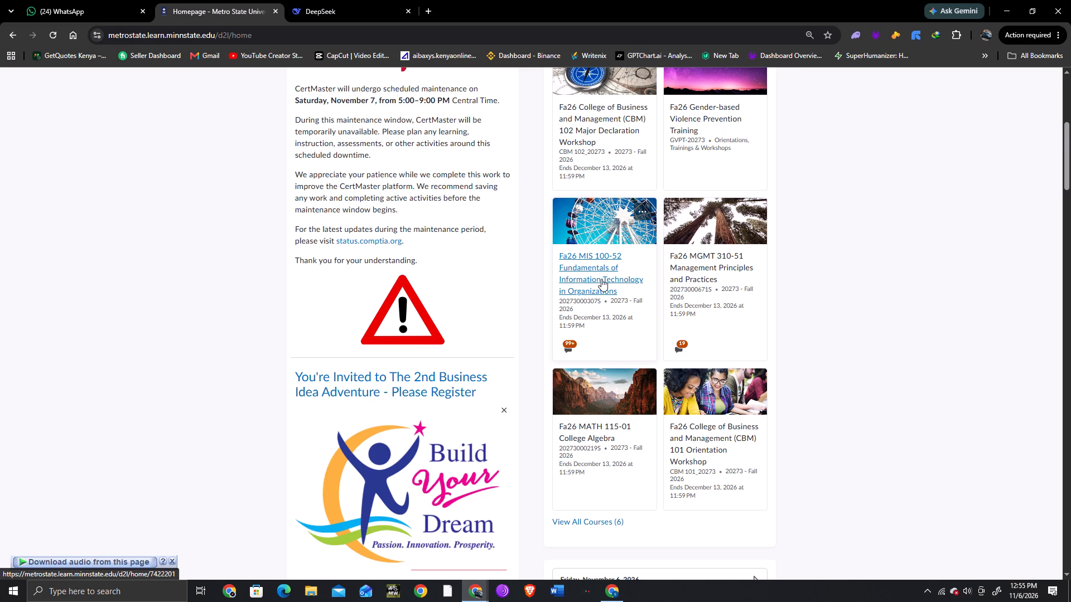
{"action": "left_click", "coordinate": [601, 277]}
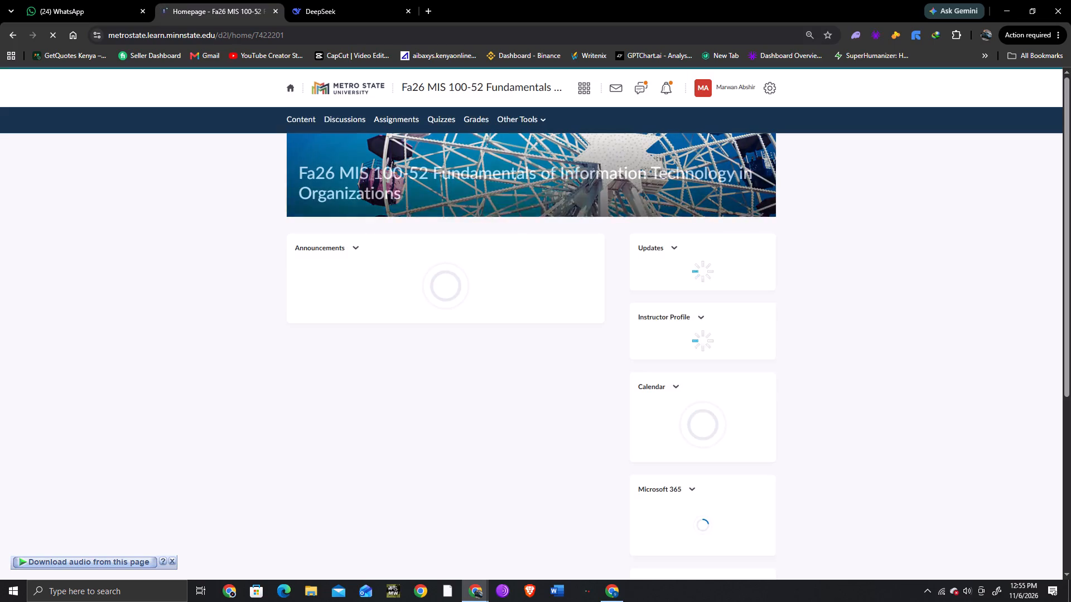
Look over the Week 11 announcement on the course homepage and open the course content.
{"action": "scroll", "coordinate": [550, 373], "scroll_direction": "down", "scroll_amount": 2}
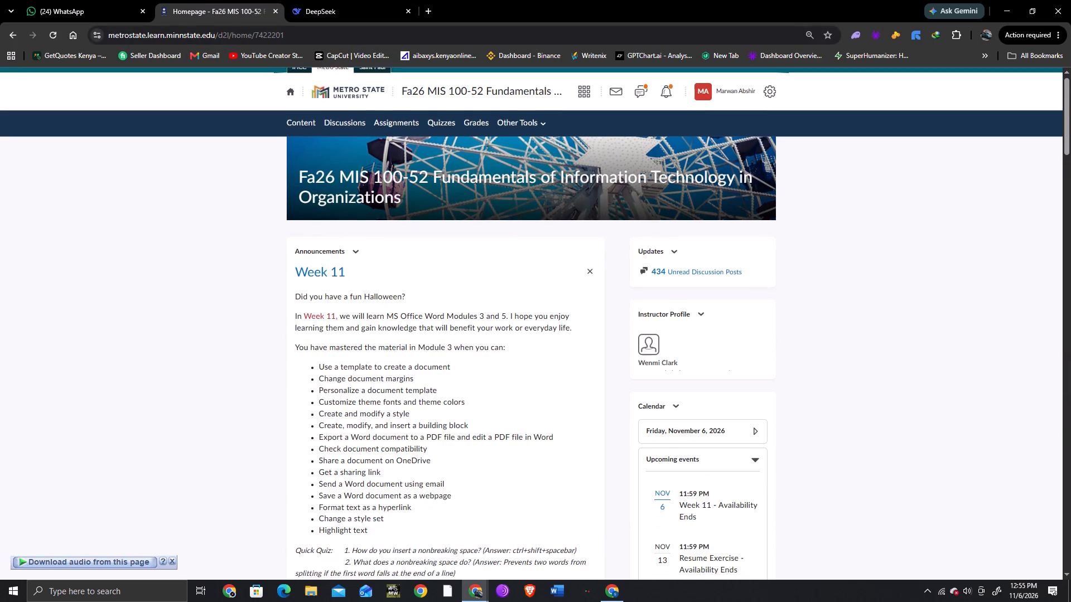
{"action": "scroll", "coordinate": [555, 369], "scroll_direction": "down", "scroll_amount": 1}
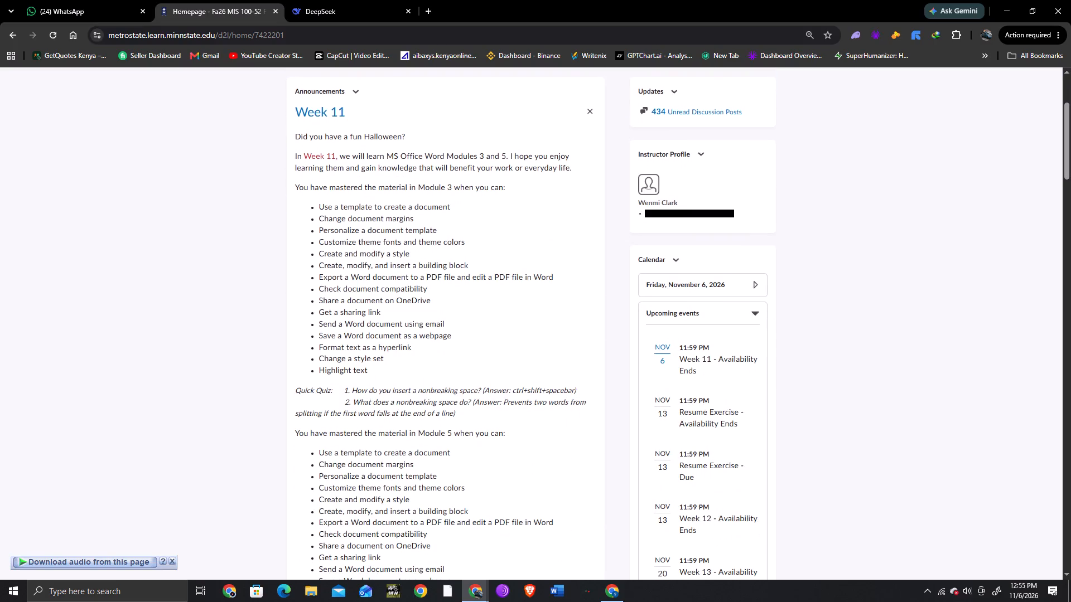
{"action": "scroll", "coordinate": [498, 331], "scroll_direction": "up", "scroll_amount": 4}
{"action": "scroll", "coordinate": [495, 332], "scroll_direction": "down", "scroll_amount": 2}
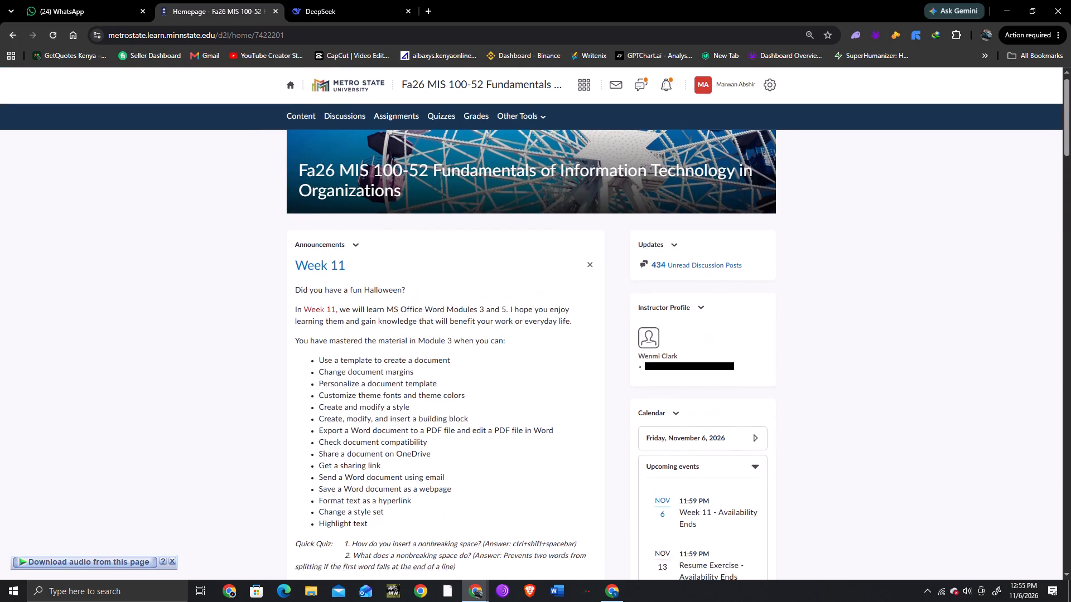
{"action": "scroll", "coordinate": [494, 334], "scroll_direction": "up", "scroll_amount": 4}
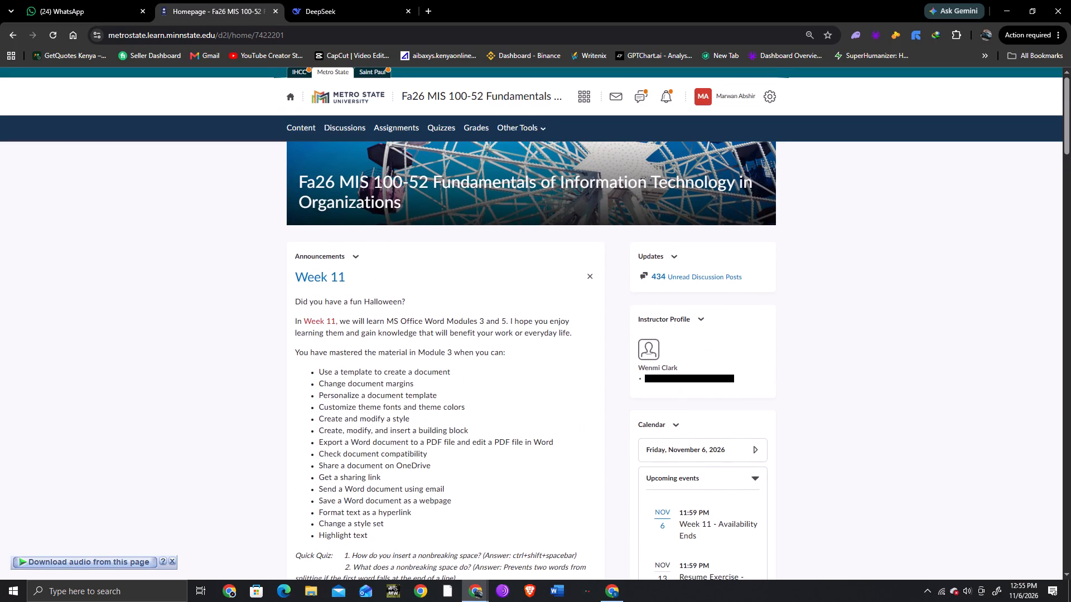
{"action": "left_click", "coordinate": [300, 127]}
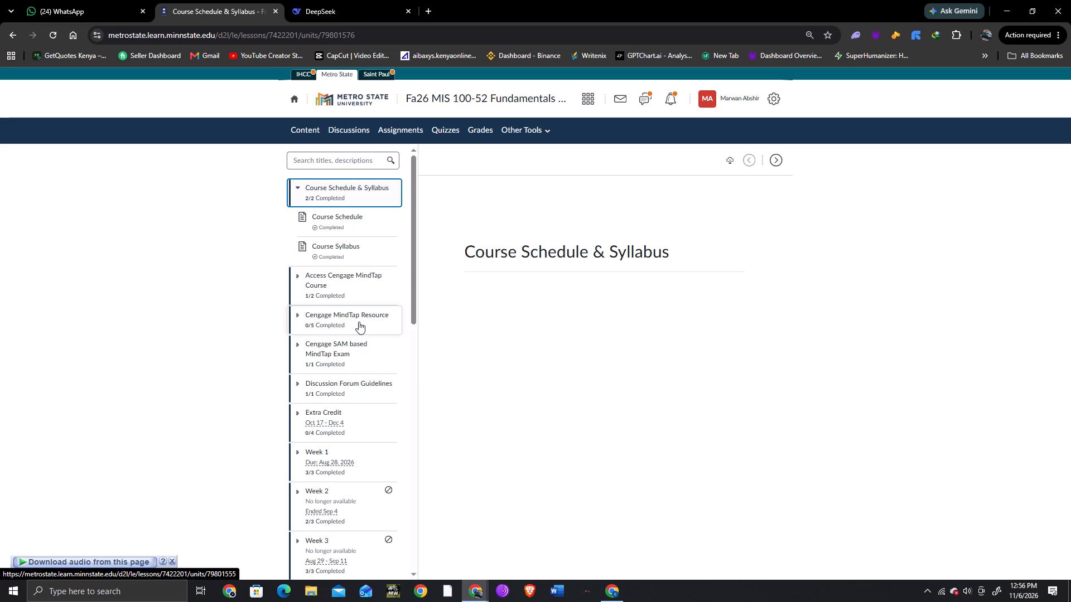
Expand the Extra Credit unit in the course content to view its optional SAM projects.
{"action": "scroll", "coordinate": [334, 369], "scroll_direction": "down", "scroll_amount": 5}
{"action": "scroll", "coordinate": [336, 368], "scroll_direction": "up", "scroll_amount": 2}
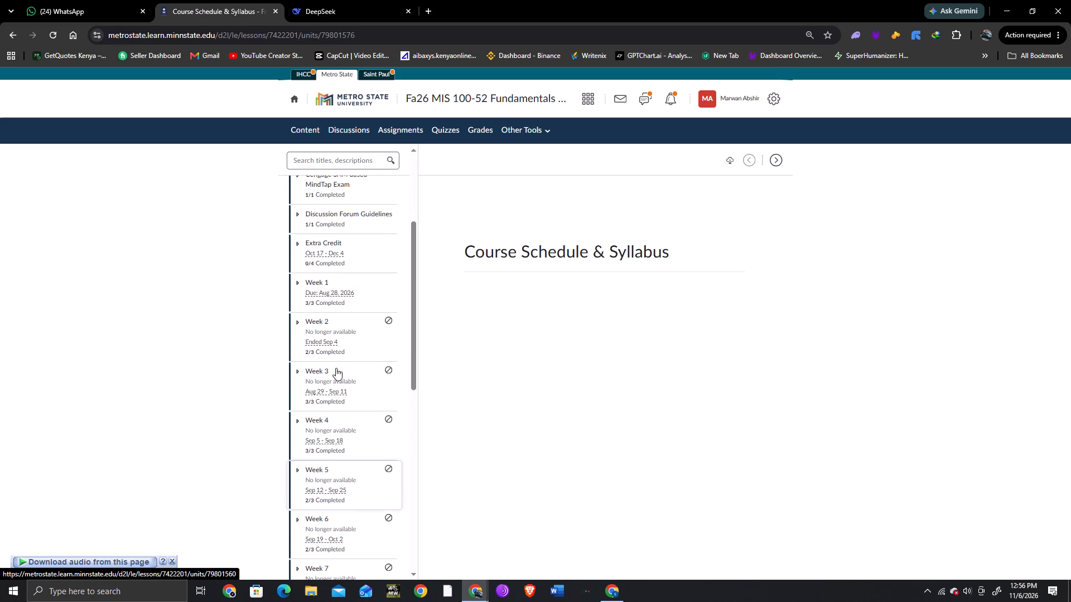
{"action": "scroll", "coordinate": [318, 258], "scroll_direction": "up", "scroll_amount": 1}
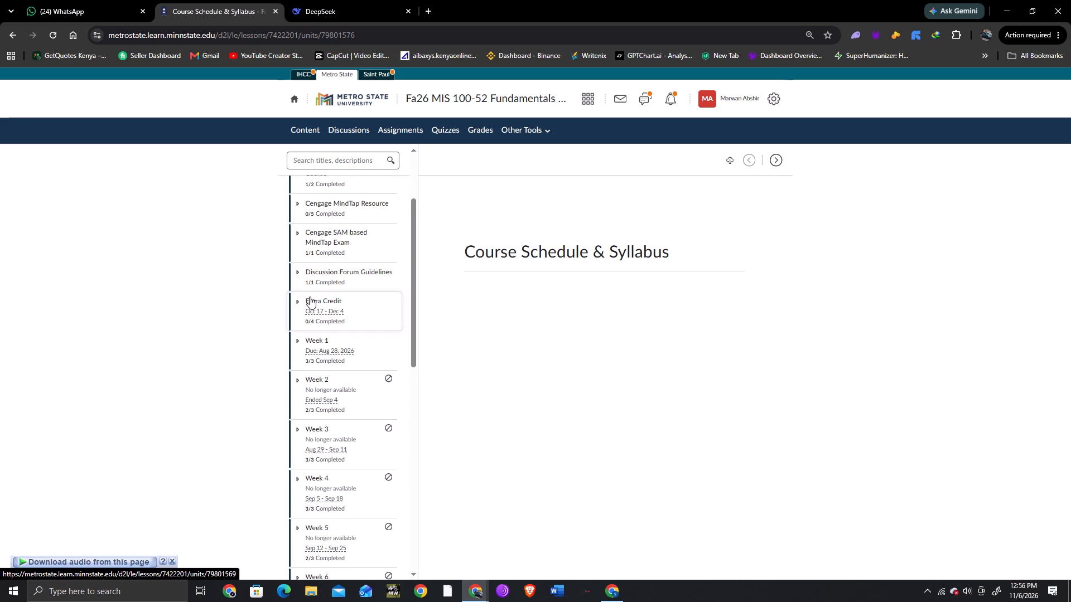
{"action": "left_click", "coordinate": [308, 297]}
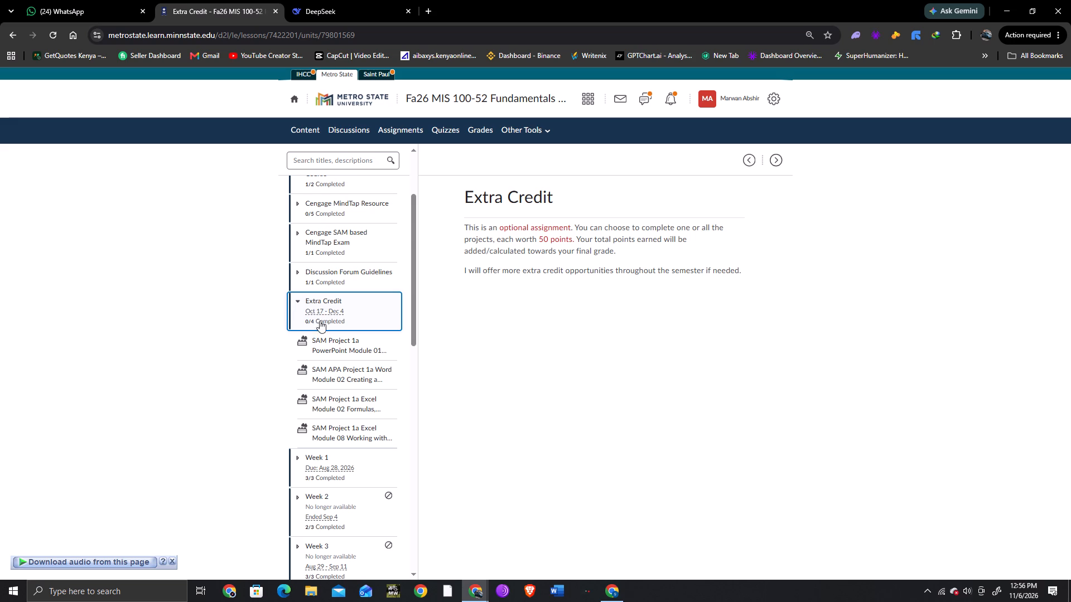
Open the Week 11 unit in the course content to show its assignments.
{"action": "scroll", "coordinate": [326, 325], "scroll_direction": "up", "scroll_amount": 6}
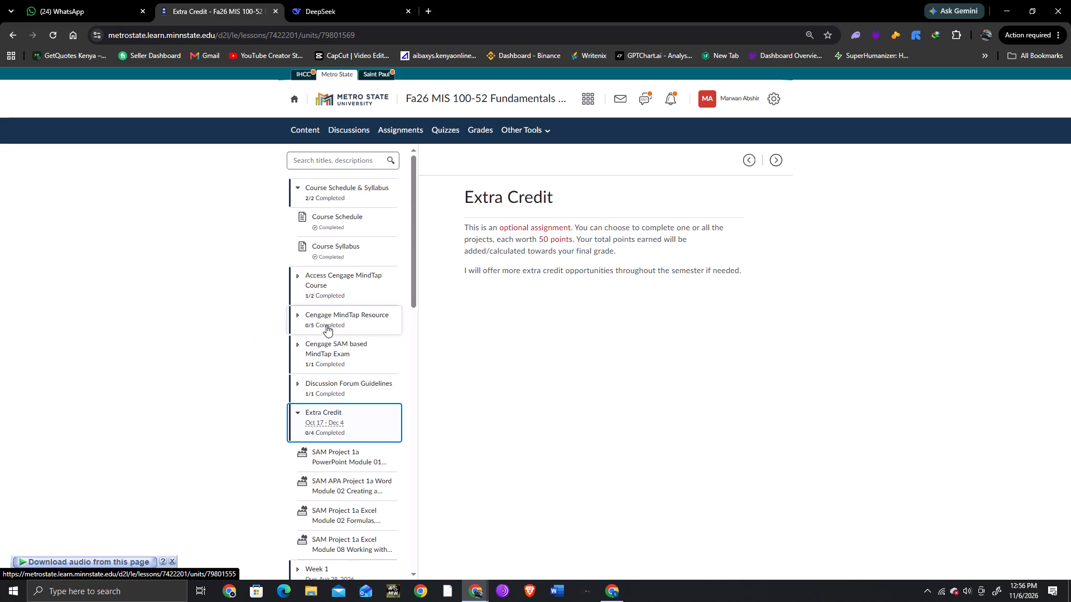
{"action": "scroll", "coordinate": [326, 325], "scroll_direction": "up", "scroll_amount": 1}
{"action": "scroll", "coordinate": [326, 326], "scroll_direction": "down", "scroll_amount": 10}
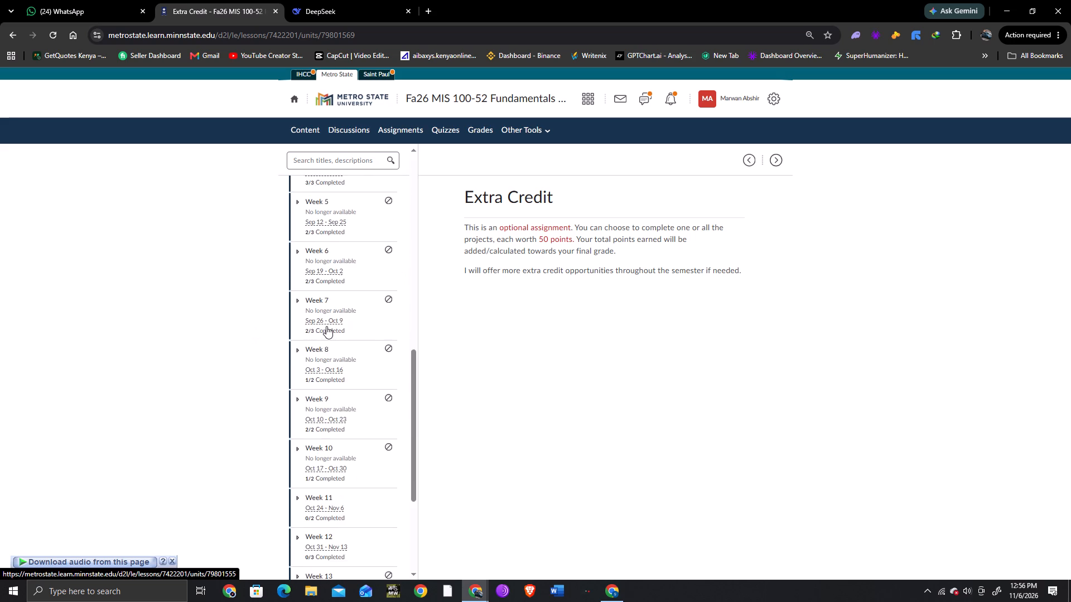
{"action": "scroll", "coordinate": [326, 326], "scroll_direction": "down", "scroll_amount": 3}
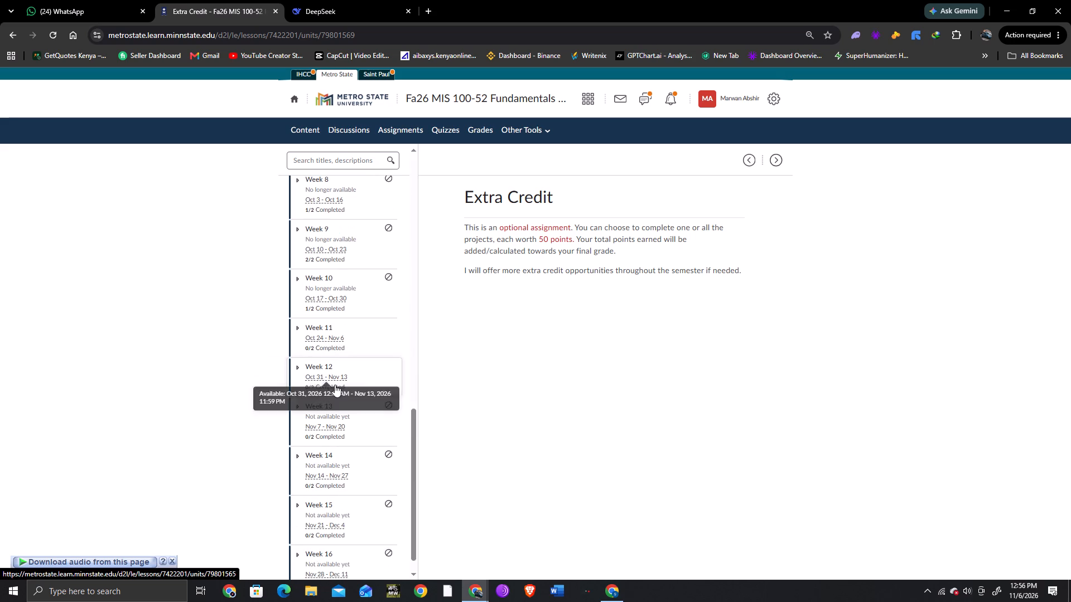
{"action": "left_click", "coordinate": [325, 328]}
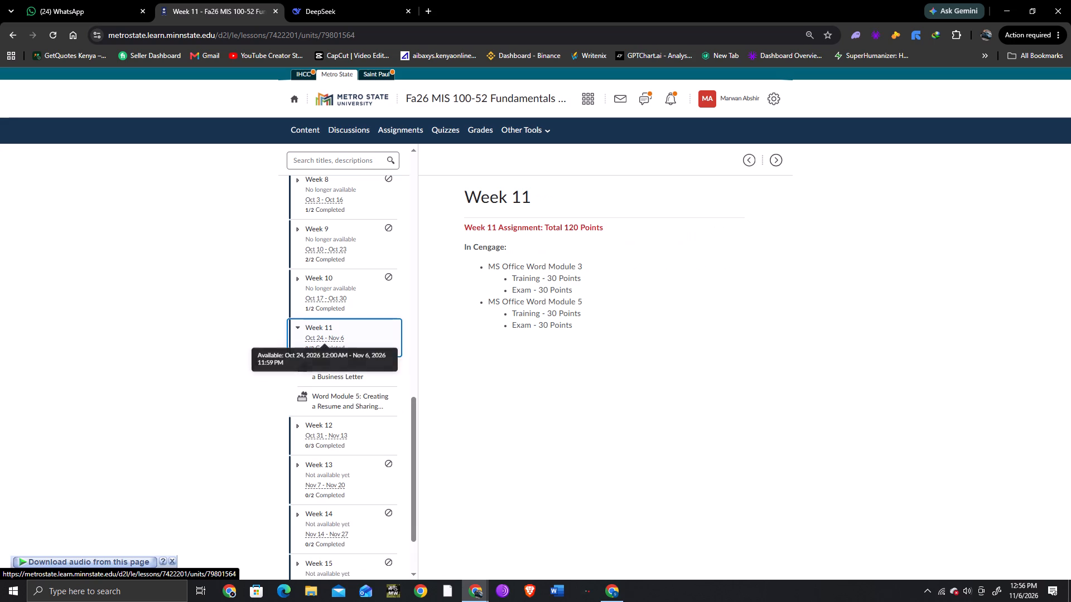
Open the Week 11 topic Word Module 3: Creating a Business Letter and launch its external link.
{"action": "left_click", "coordinate": [331, 369]}
{"action": "left_click", "coordinate": [595, 371]}
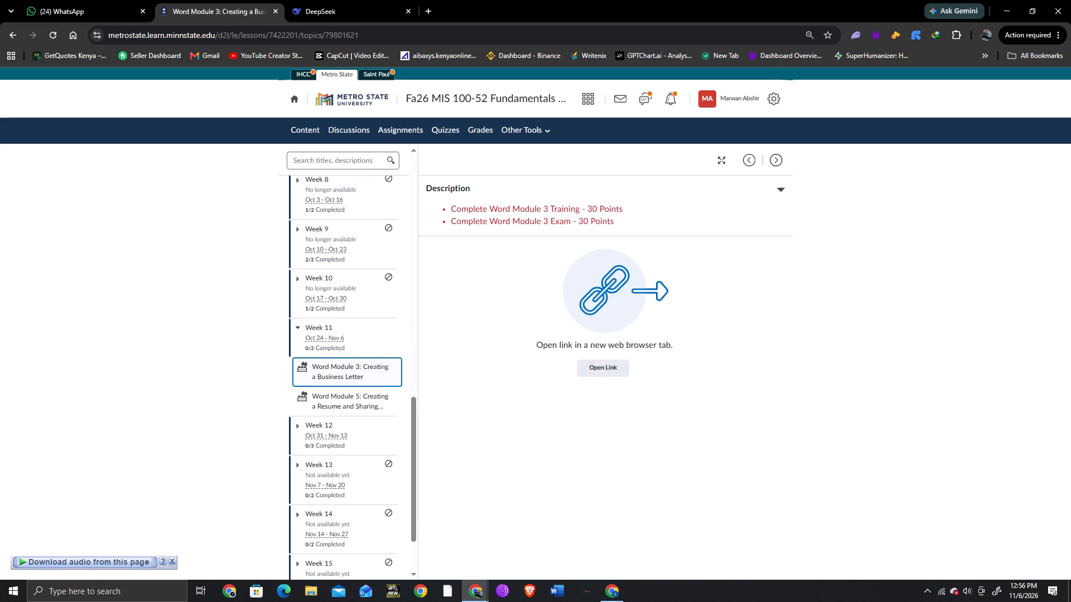
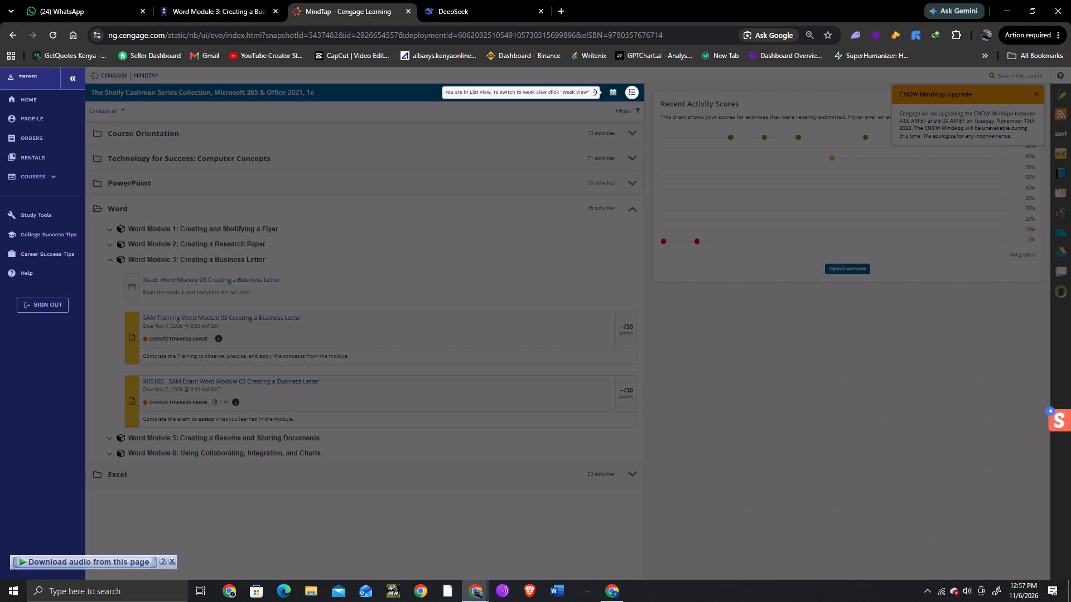
View the course outline by week to see the current week's activities, and return it to list view.
{"action": "left_click", "coordinate": [870, 322]}
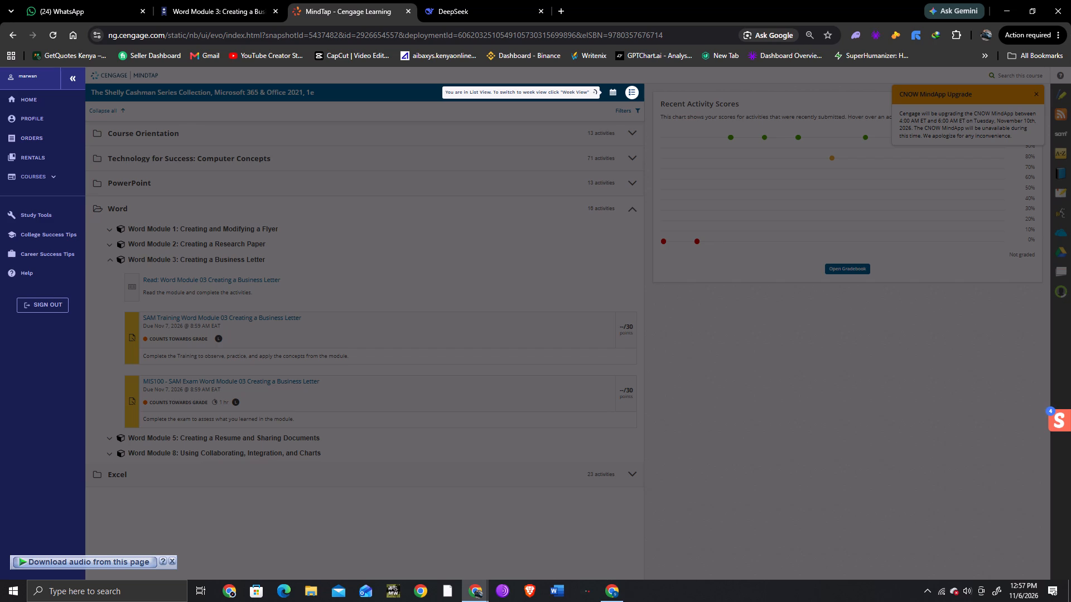
{"action": "left_click", "coordinate": [631, 94]}
{"action": "double_click", "coordinate": [608, 94]}
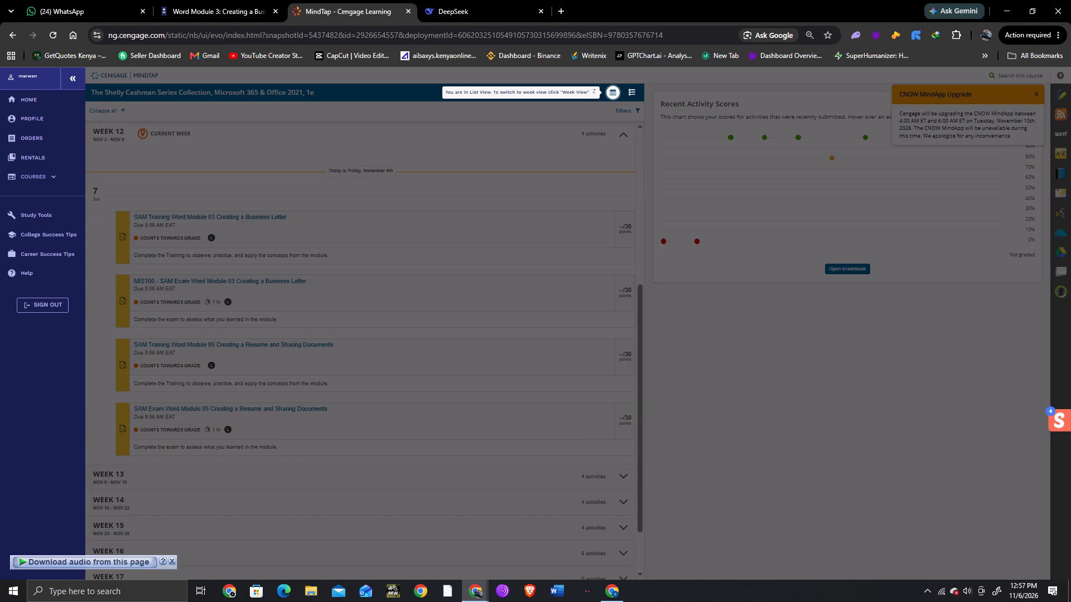
{"action": "left_click", "coordinate": [608, 92]}
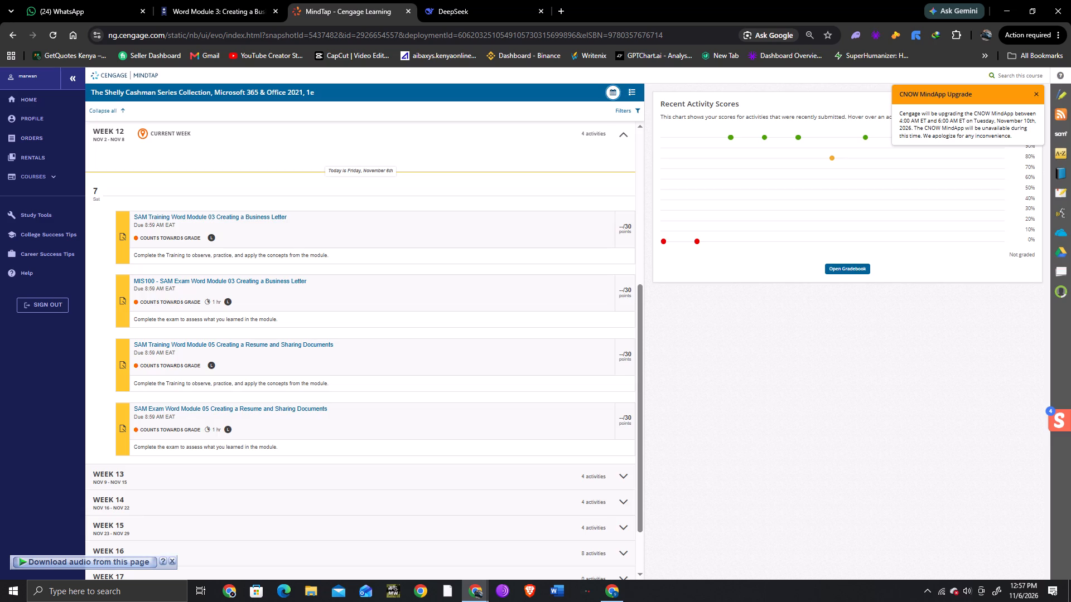
{"action": "left_click", "coordinate": [635, 98]}
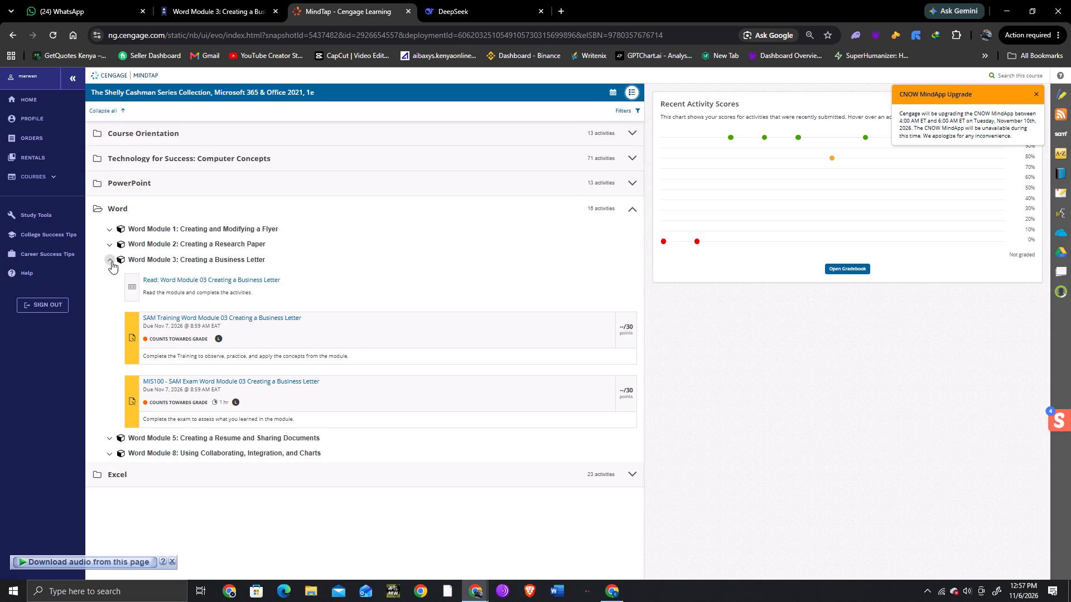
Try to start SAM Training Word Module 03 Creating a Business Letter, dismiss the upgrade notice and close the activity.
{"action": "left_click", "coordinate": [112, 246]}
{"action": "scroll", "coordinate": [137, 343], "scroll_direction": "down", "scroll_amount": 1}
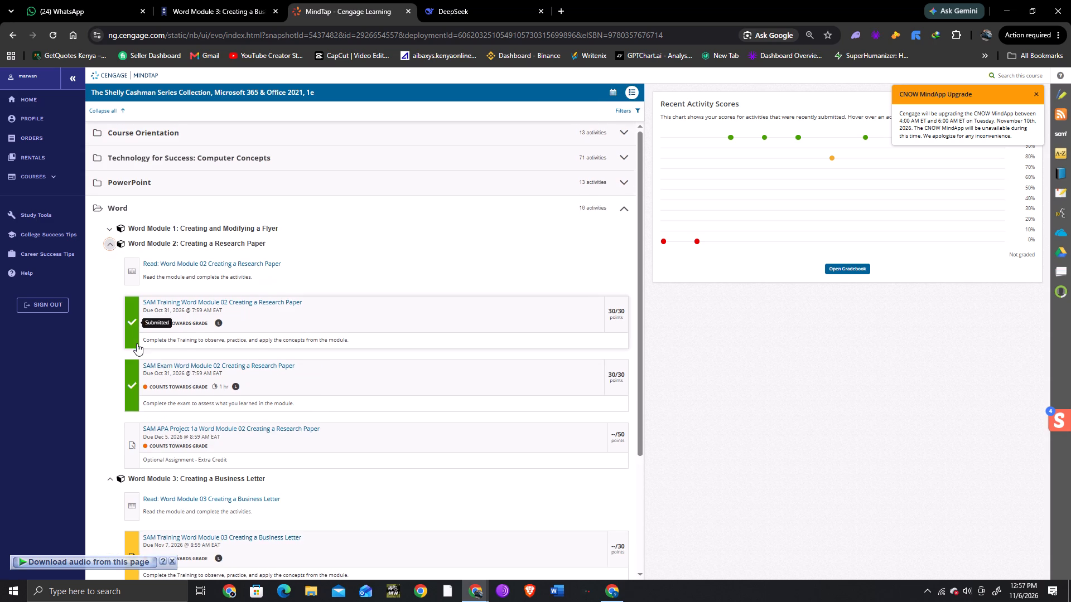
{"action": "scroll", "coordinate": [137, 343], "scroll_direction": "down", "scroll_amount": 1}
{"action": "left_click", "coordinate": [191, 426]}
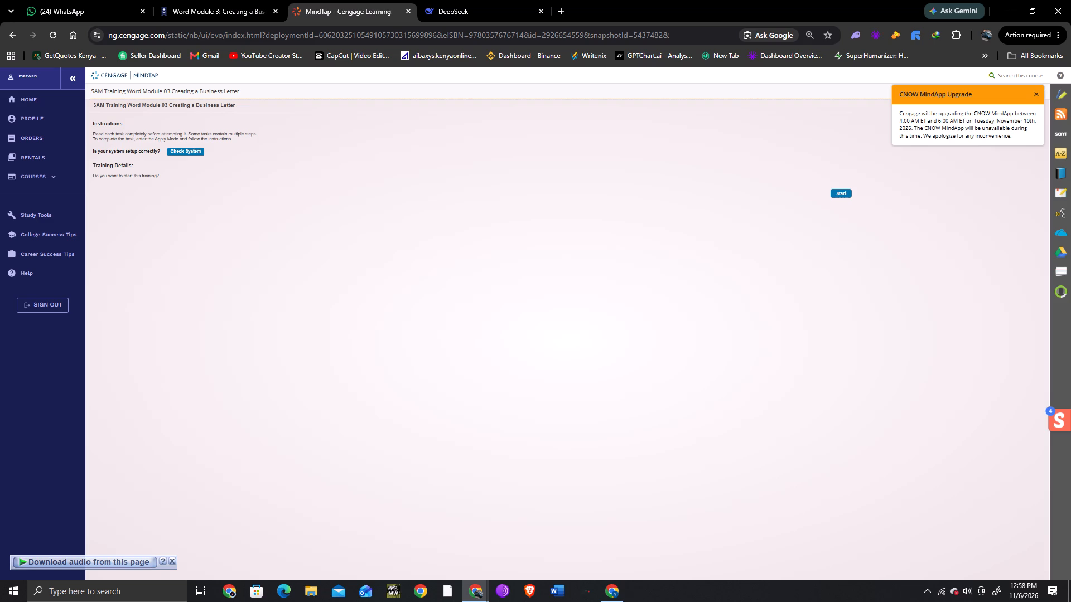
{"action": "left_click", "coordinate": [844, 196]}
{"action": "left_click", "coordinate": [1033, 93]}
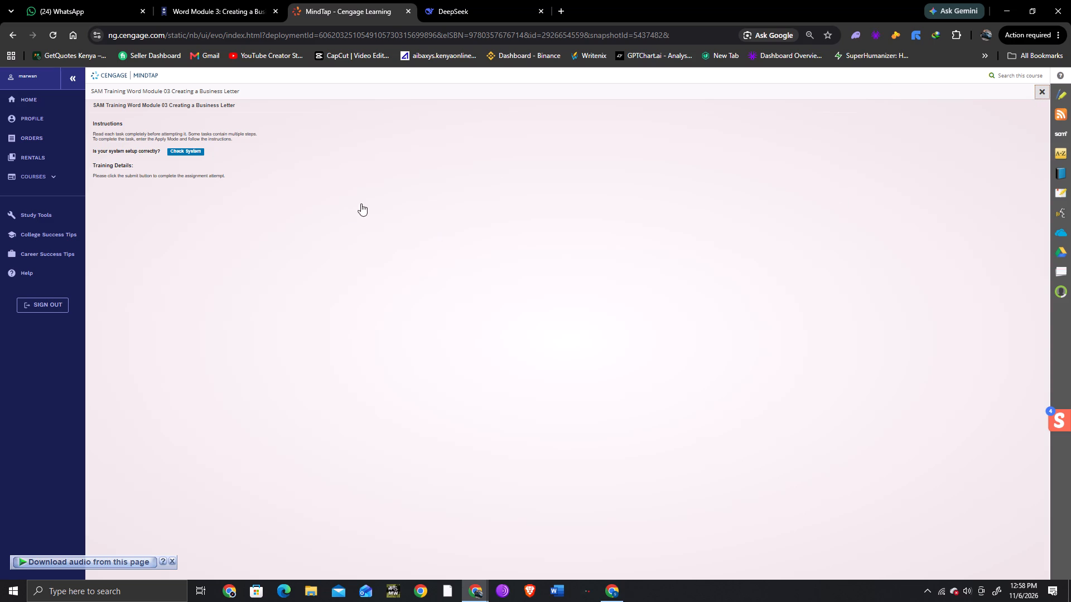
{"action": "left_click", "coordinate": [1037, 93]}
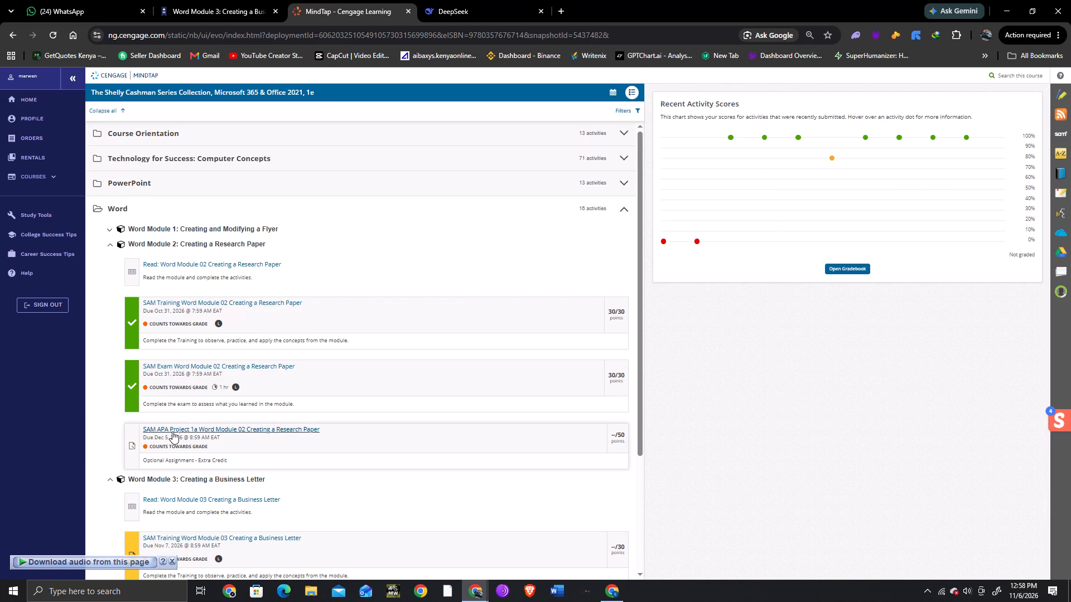
Reopen SAM Training Word Module 03 Creating a Business Letter, start the training and maximize its window.
{"action": "scroll", "coordinate": [174, 499], "scroll_direction": "down", "scroll_amount": 2}
{"action": "left_click", "coordinate": [174, 424]}
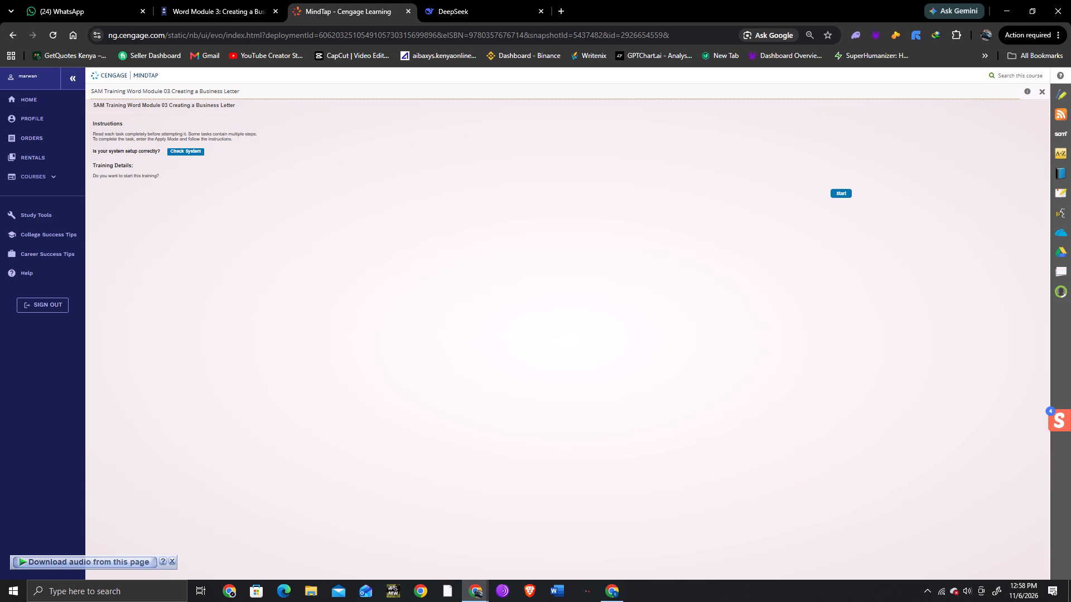
{"action": "left_click", "coordinate": [838, 196]}
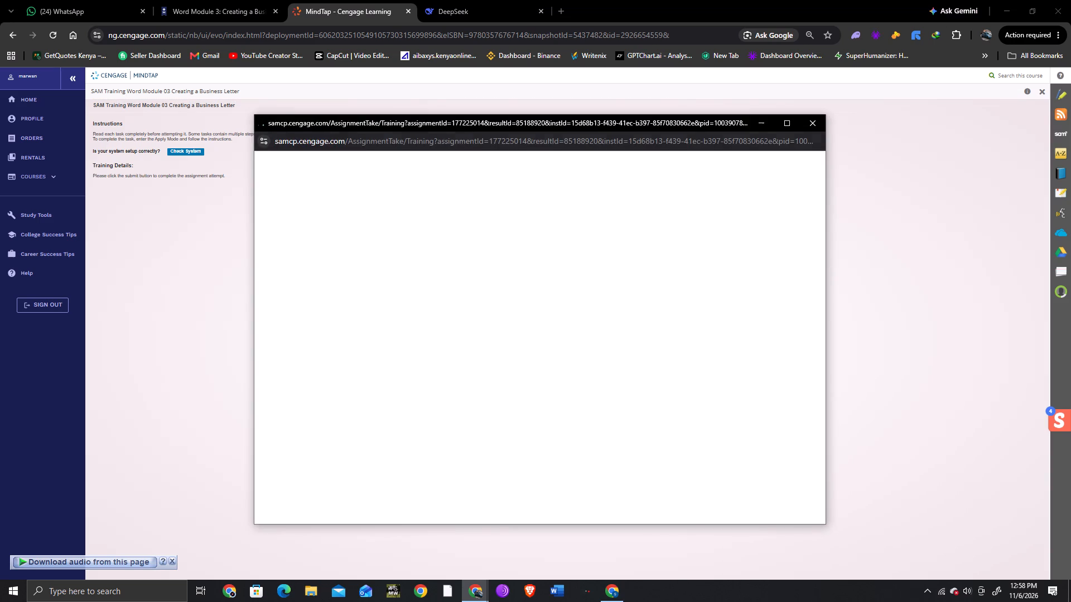
{"action": "left_click", "coordinate": [785, 124]}
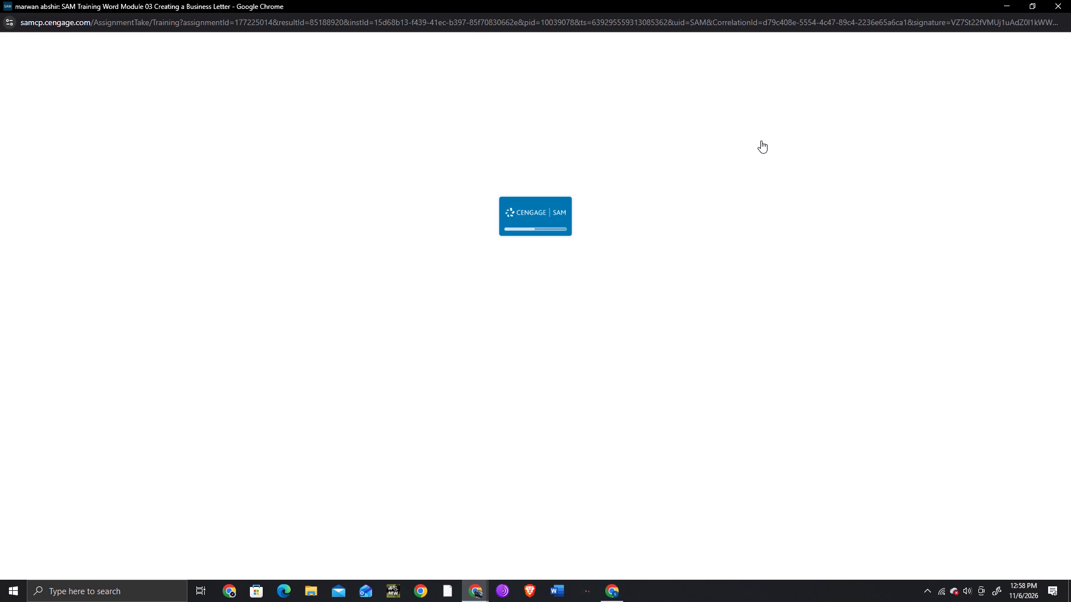
In Task 1's Apply mode, insert a Star: 10 Points shape centered below the "In the News" heading, about as wide as the heading.
{"action": "left_click", "coordinate": [624, 69]}
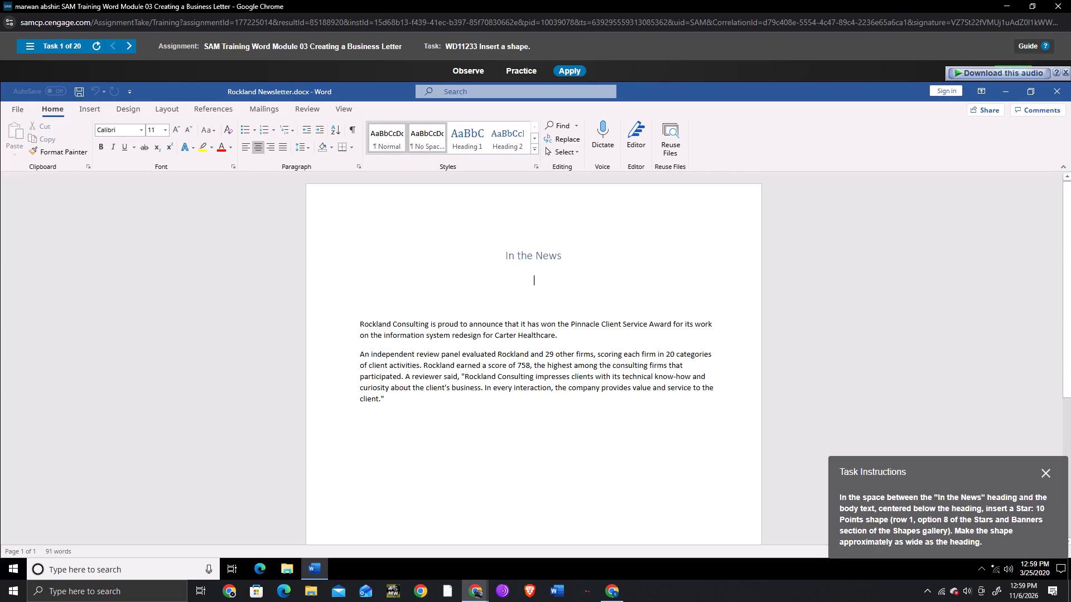
{"action": "left_click", "coordinate": [78, 107]}
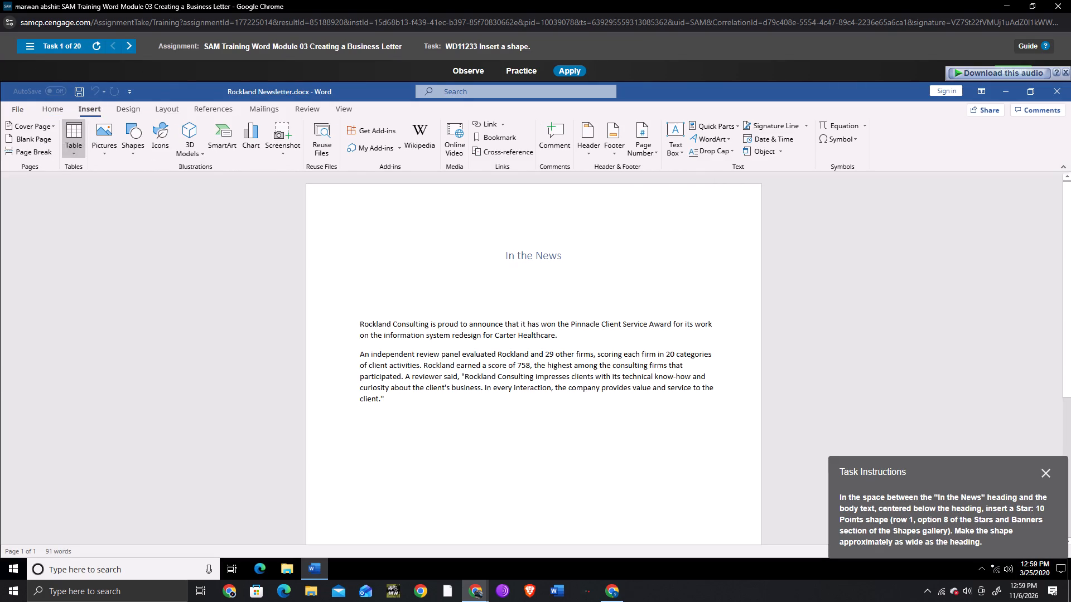
{"action": "left_click", "coordinate": [133, 155]}
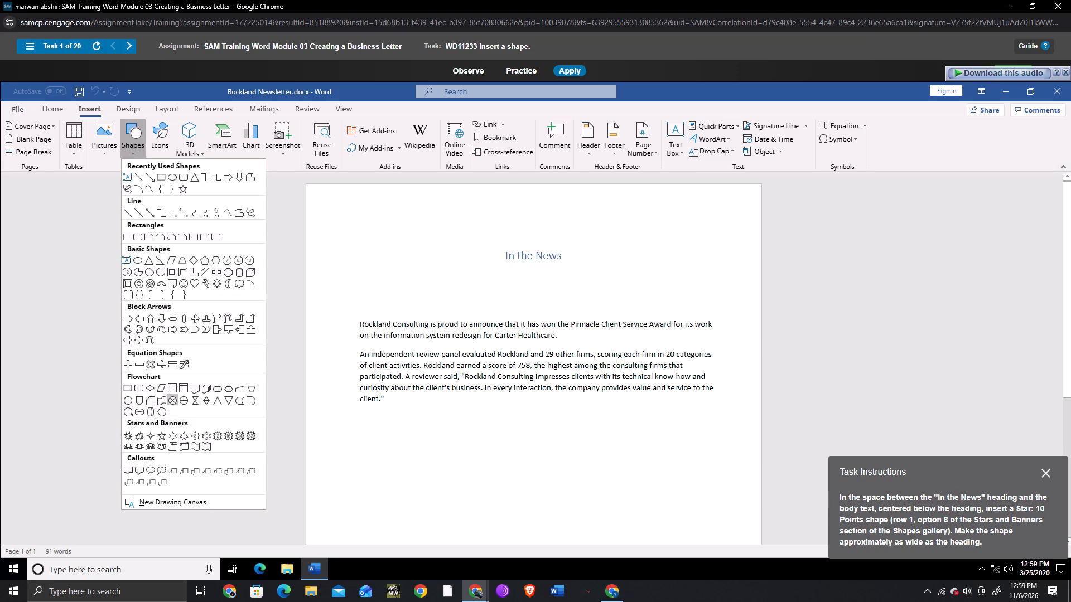
{"action": "left_click", "coordinate": [205, 438]}
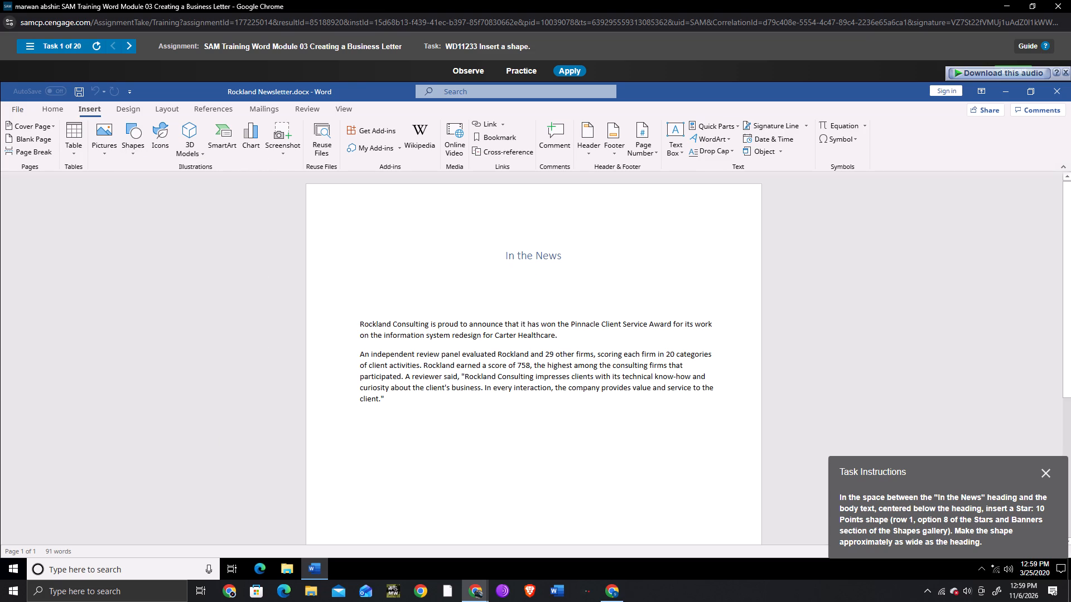
{"action": "left_click_drag", "start_coordinate": [504, 269], "coordinate": [562, 309]}
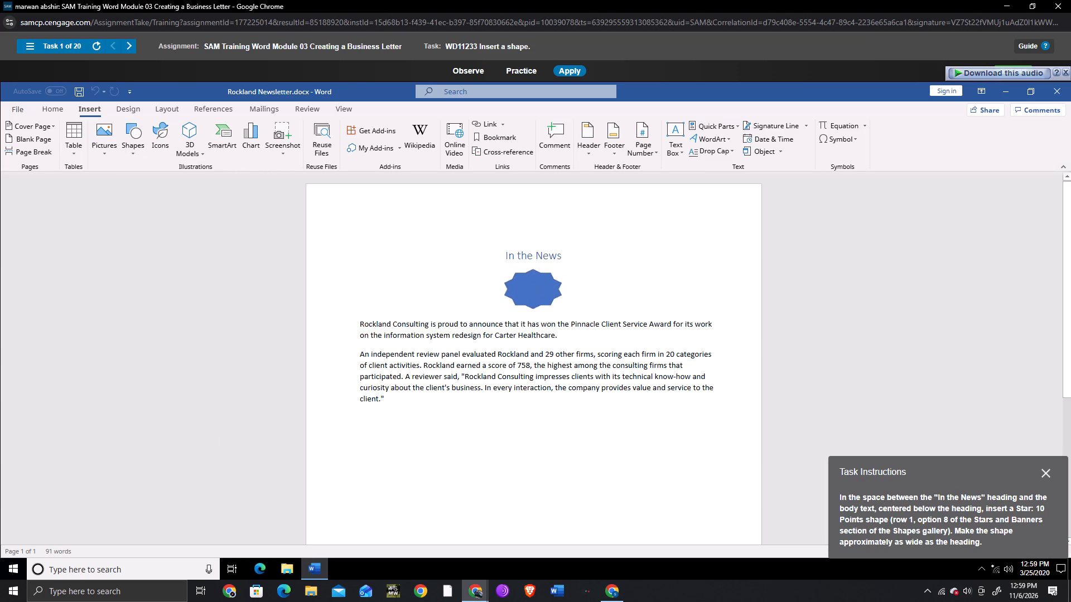
{"action": "left_click_drag", "start_coordinate": [562, 309], "coordinate": [563, 309]}
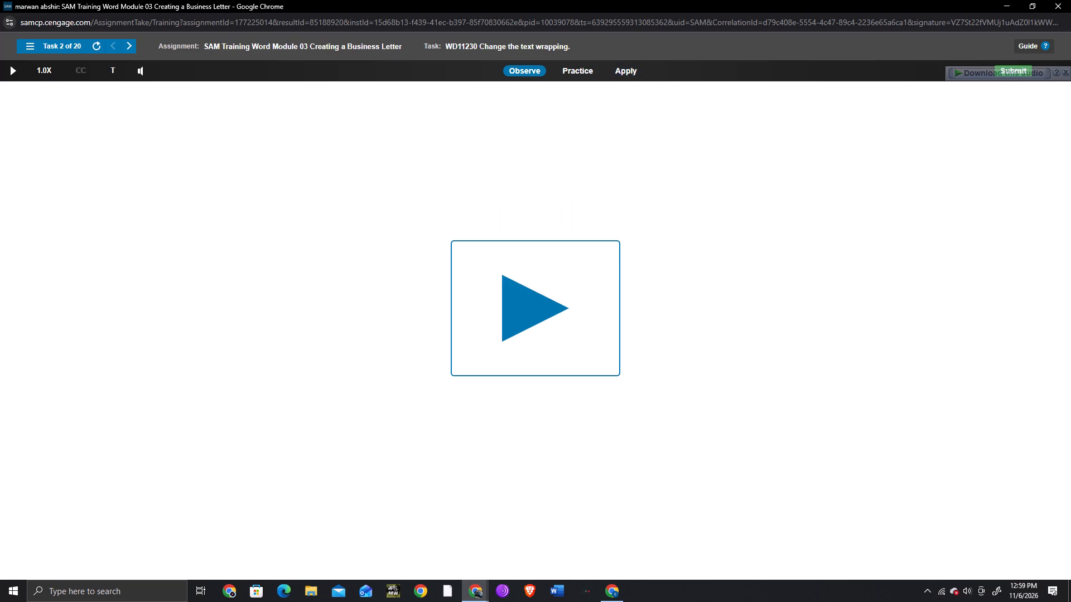
In Task 2's Apply mode, apply Square text wrapping to the picture under the "Augmented Reality for SupplyIQ" heading.
{"action": "left_click", "coordinate": [625, 72]}
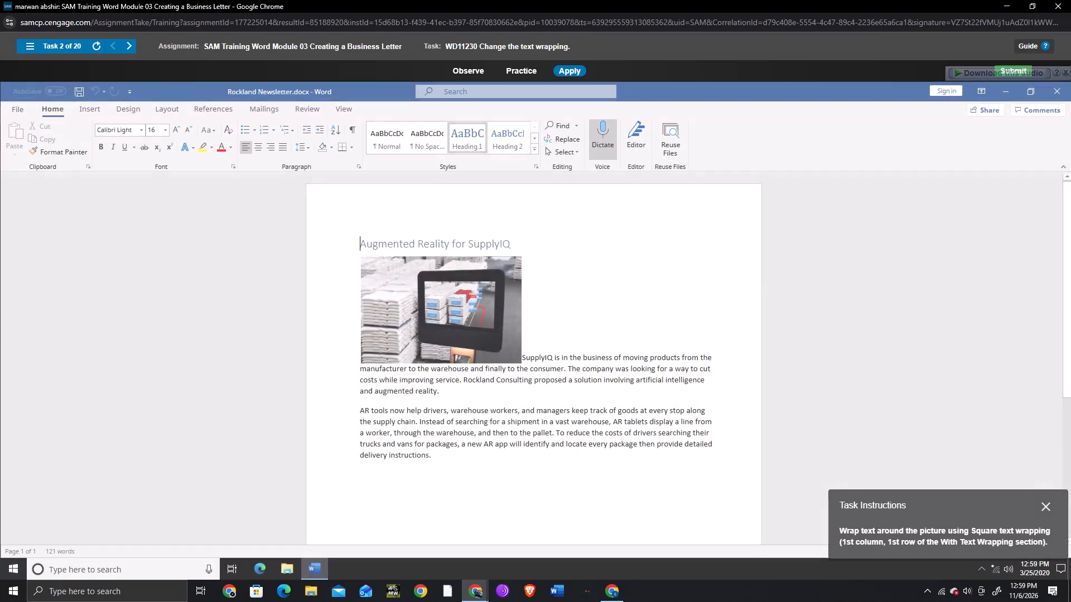
{"action": "left_click", "coordinate": [484, 317]}
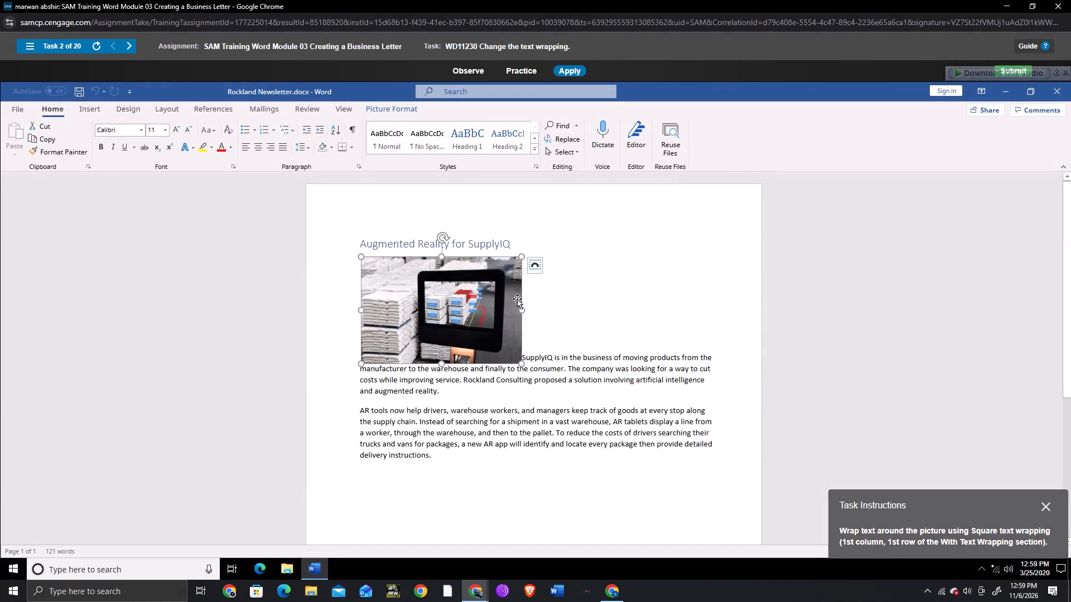
{"action": "left_click", "coordinate": [537, 267]}
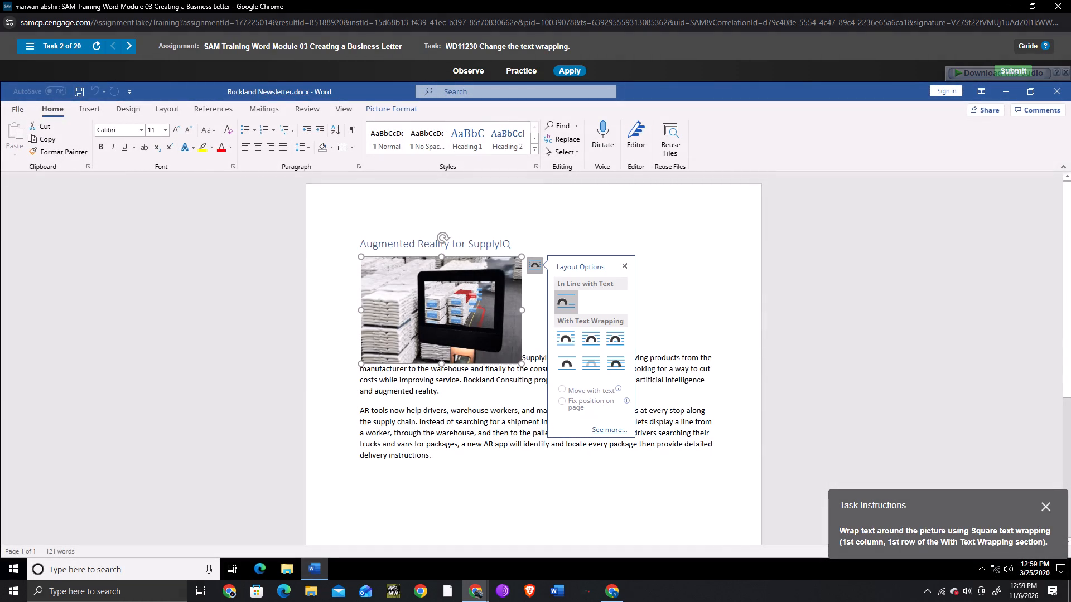
{"action": "left_click", "coordinate": [565, 341]}
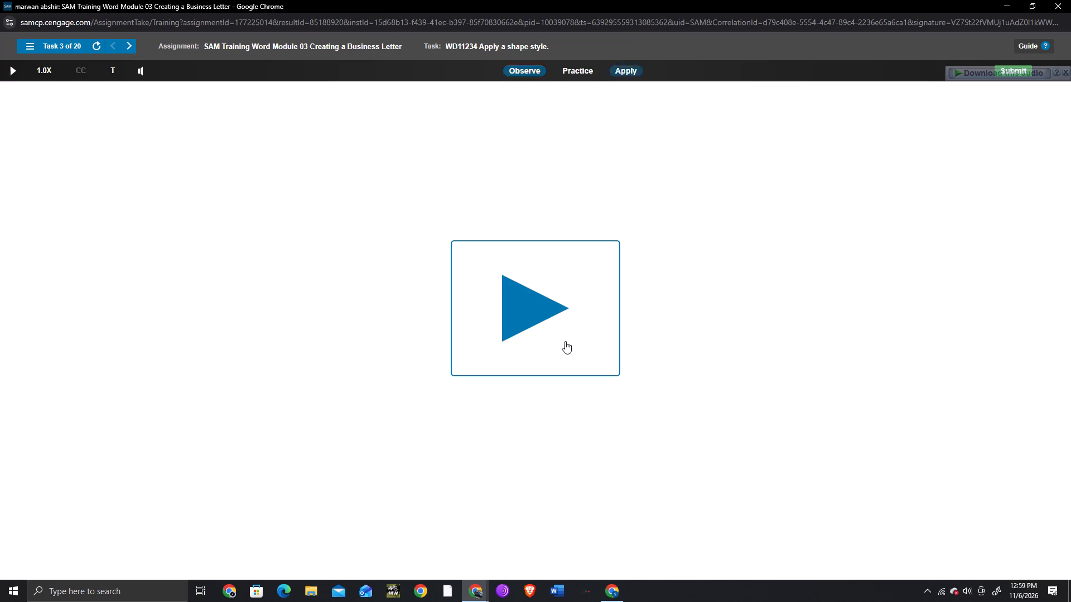
In Task 3's Apply mode, apply the shape style Moderate Effect - Orange, Accent 2 to the arrow.
{"action": "left_click", "coordinate": [623, 74]}
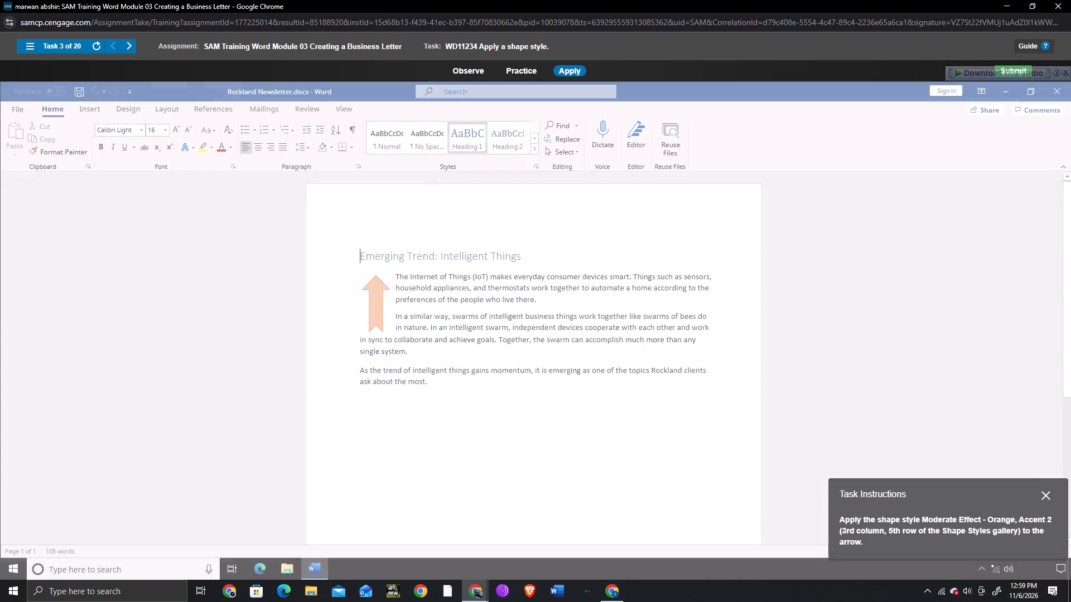
{"action": "left_click", "coordinate": [373, 300]}
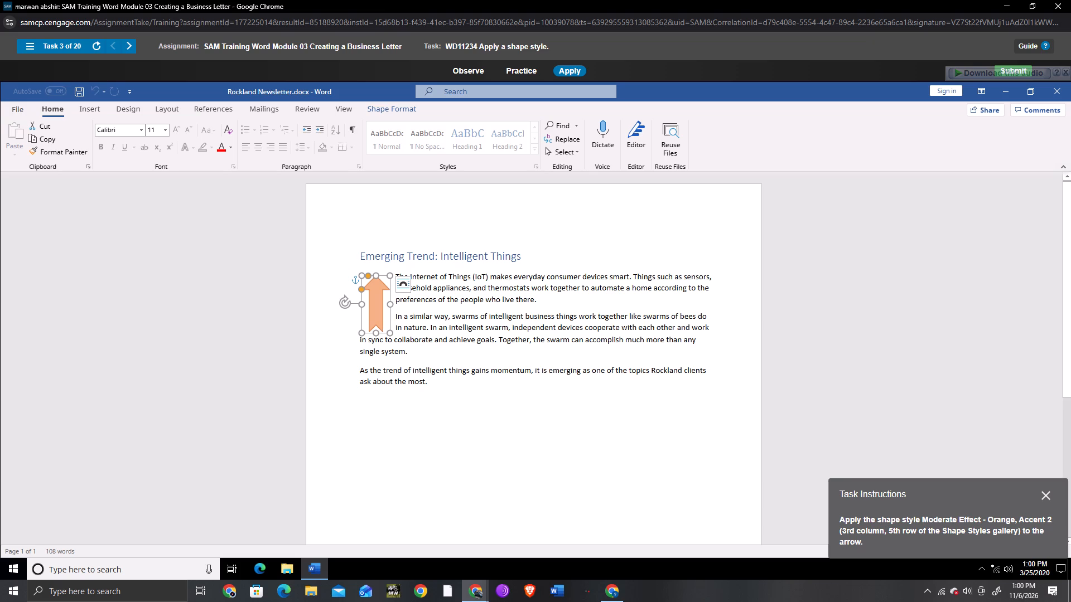
{"action": "left_click", "coordinate": [404, 112]}
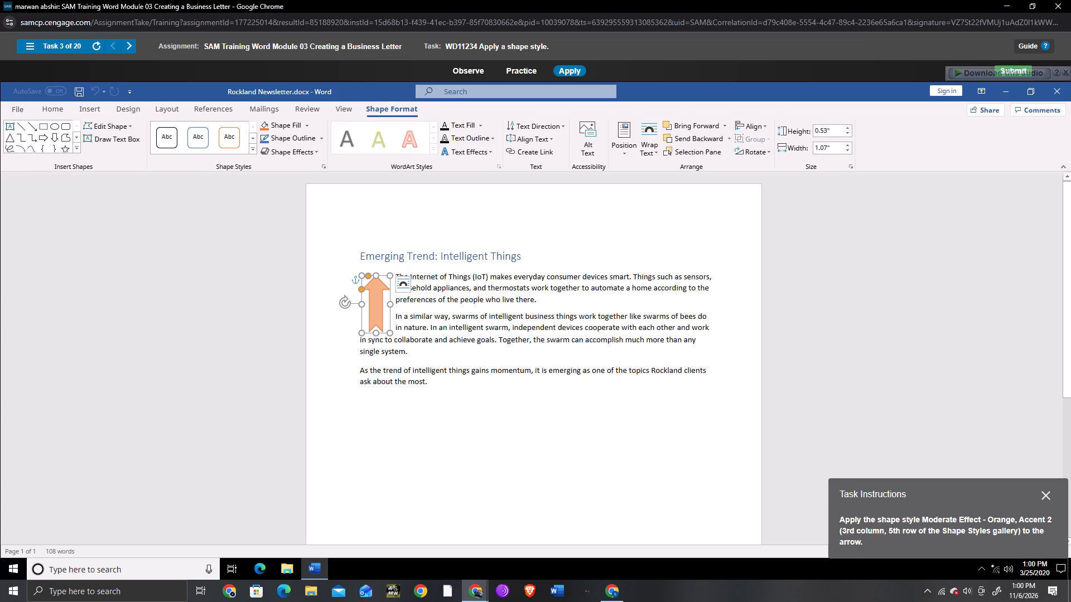
{"action": "left_click", "coordinate": [322, 166]}
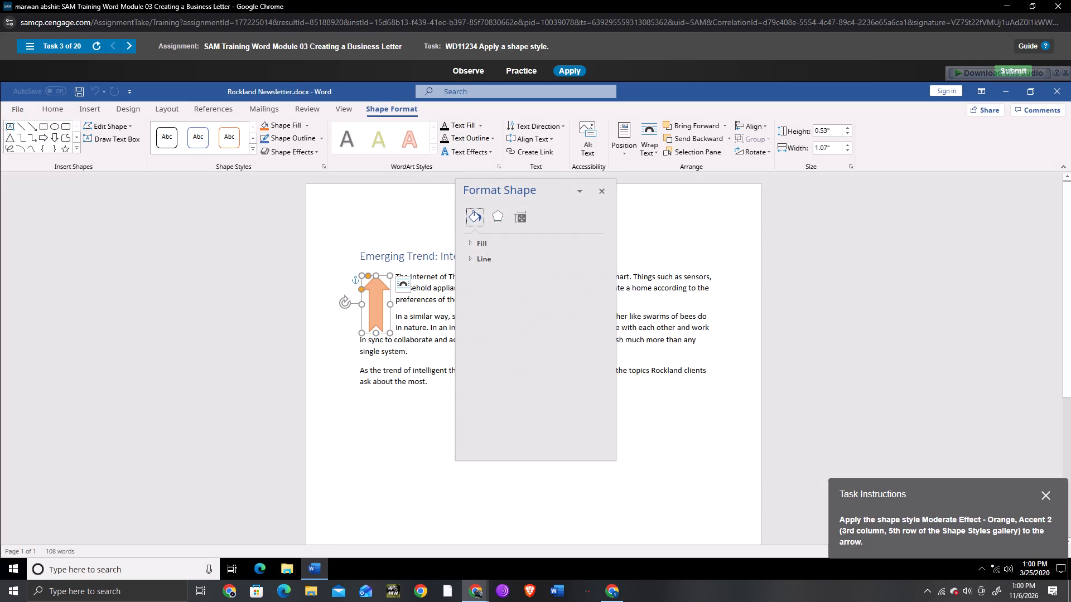
{"action": "left_click", "coordinate": [250, 150]}
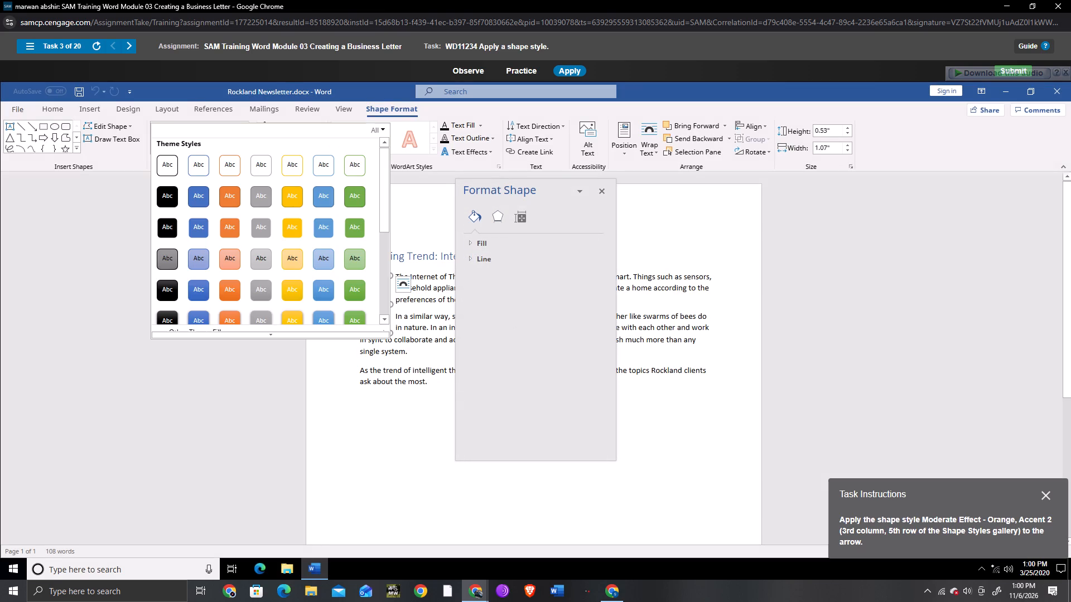
{"action": "left_click", "coordinate": [232, 280]}
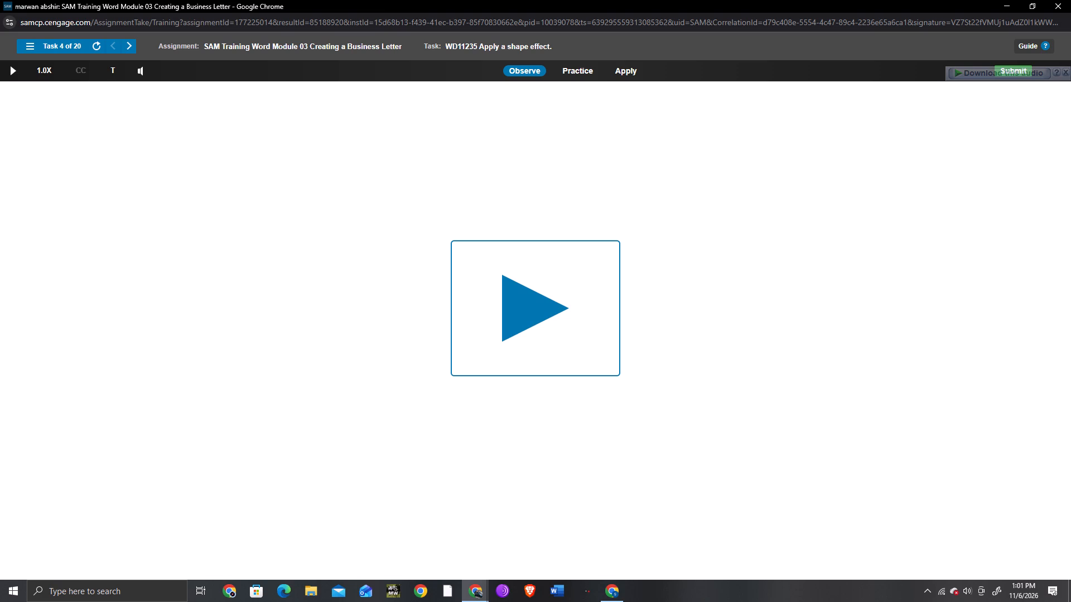
In Task 4's Apply mode, apply the shape effect Glow: 8 point; Gold, Accent color 4 to the Client Service star.
{"action": "left_click", "coordinate": [628, 67]}
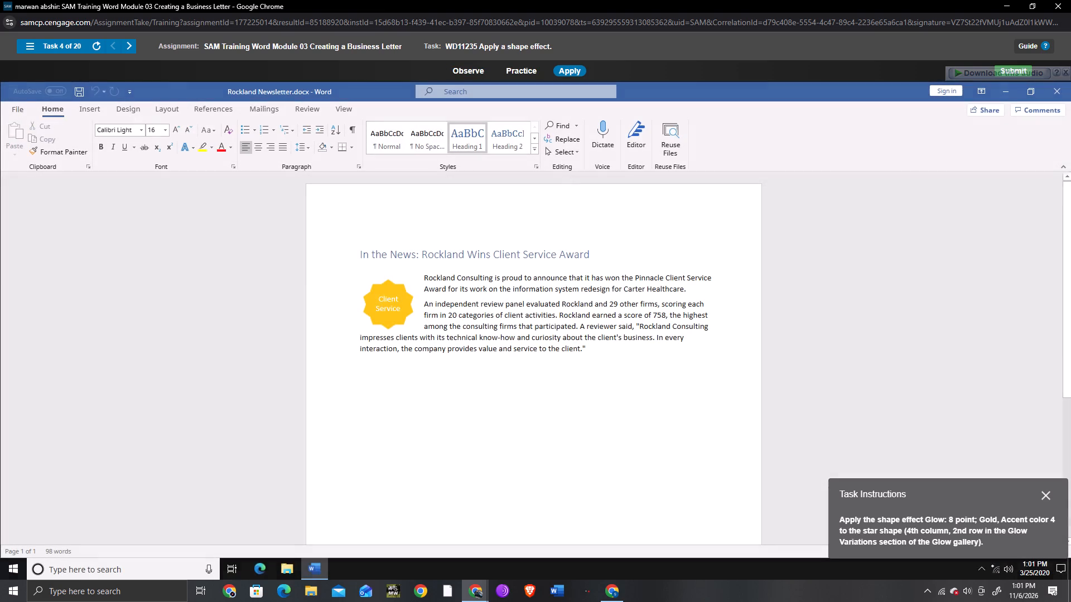
{"action": "left_click", "coordinate": [373, 301]}
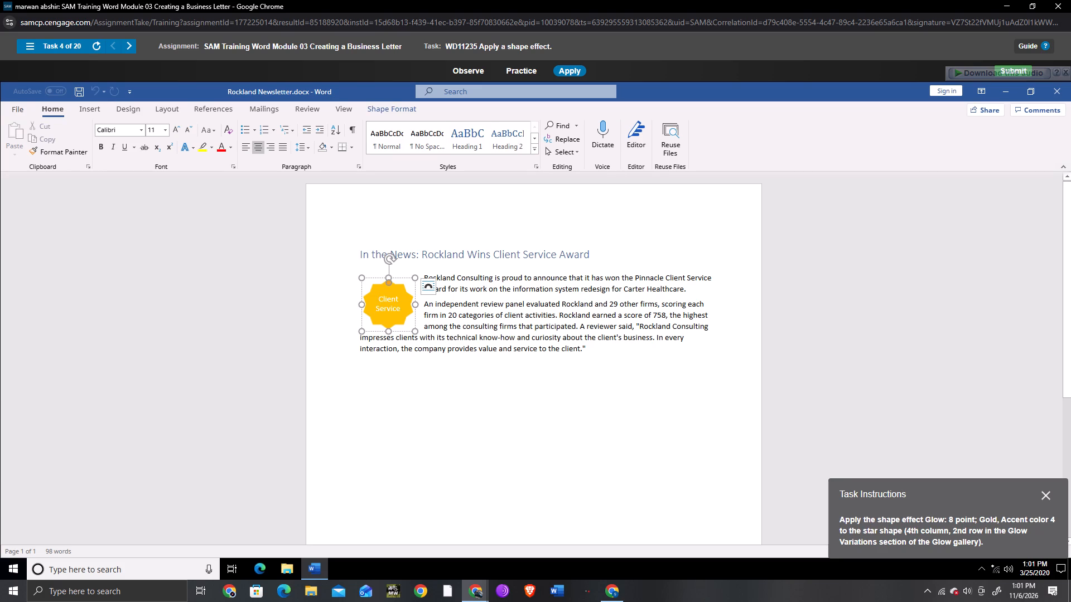
{"action": "left_click", "coordinate": [370, 105]}
{"action": "left_click", "coordinate": [312, 150]}
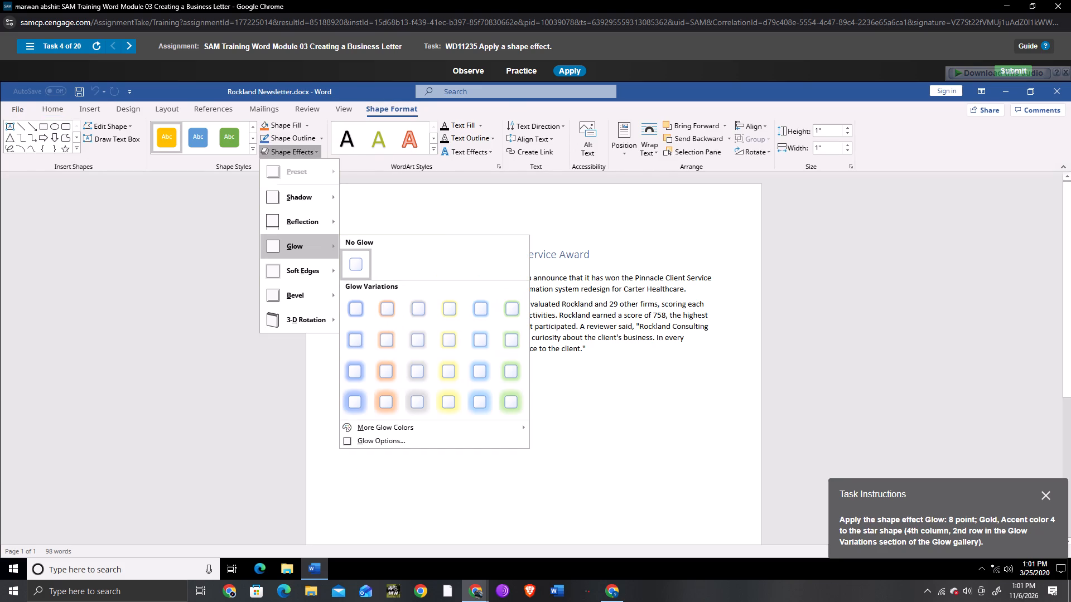
{"action": "left_click", "coordinate": [444, 334]}
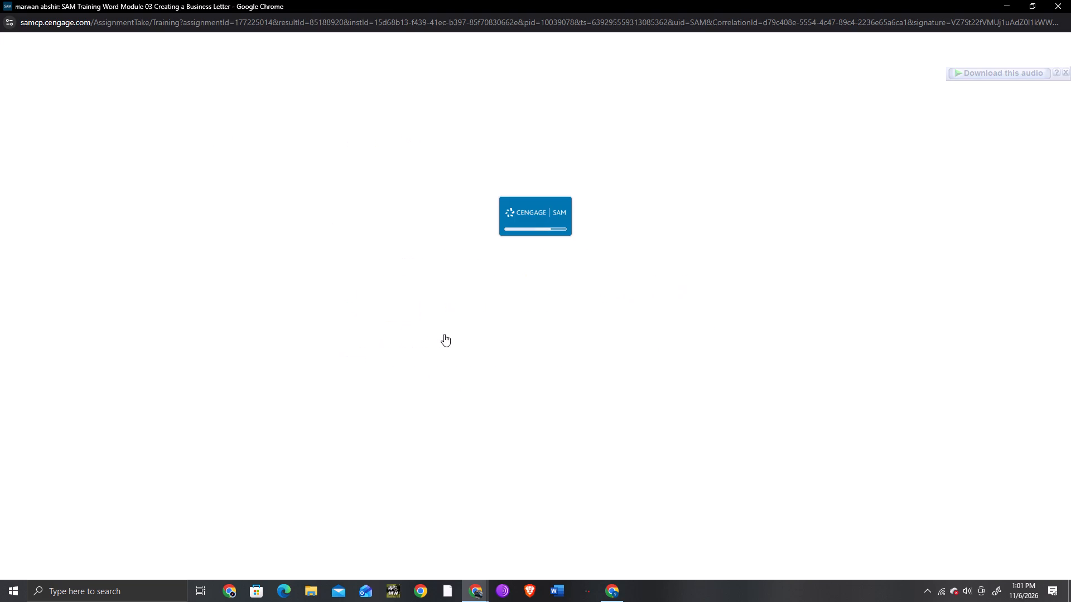
In Task 5's Apply mode, scale the picture at the beginning of the document to 200% height and 200% width.
{"action": "left_click", "coordinate": [615, 69]}
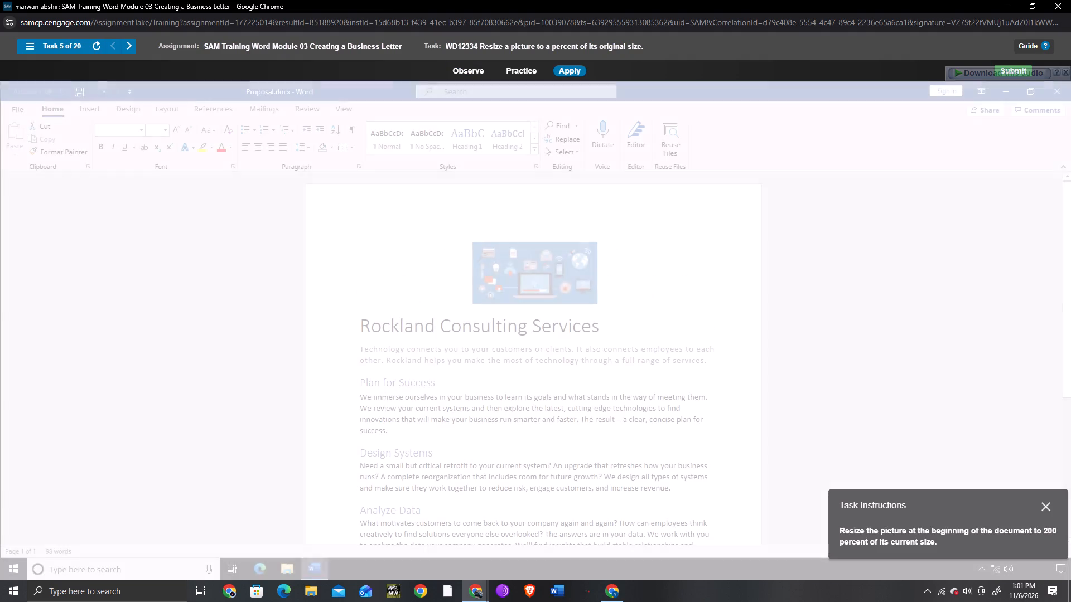
{"action": "left_click", "coordinate": [551, 271]}
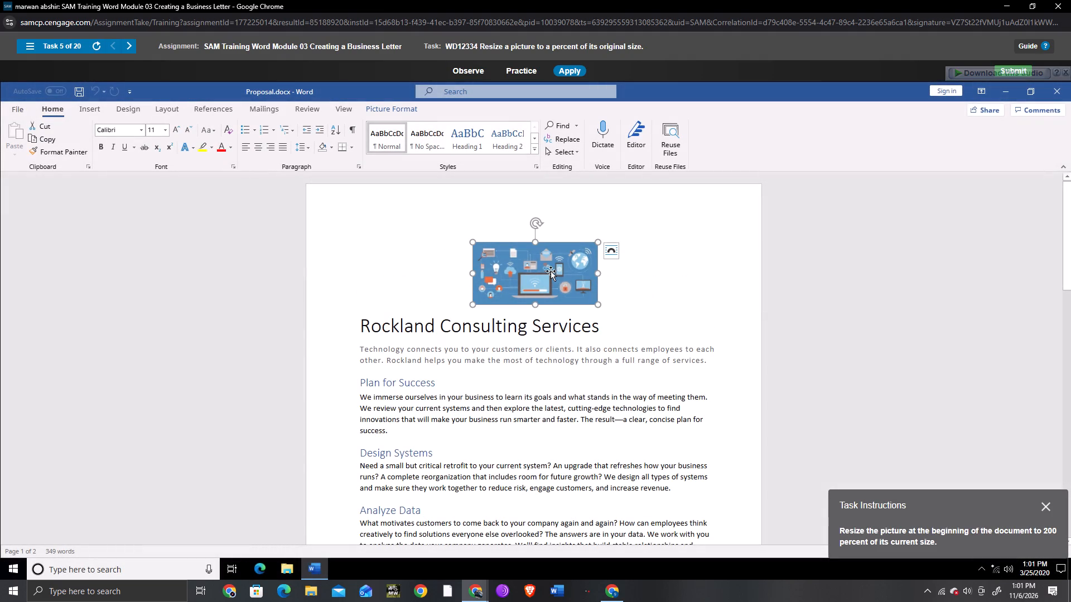
{"action": "left_click_drag", "start_coordinate": [916, 498], "coordinate": [913, 414]}
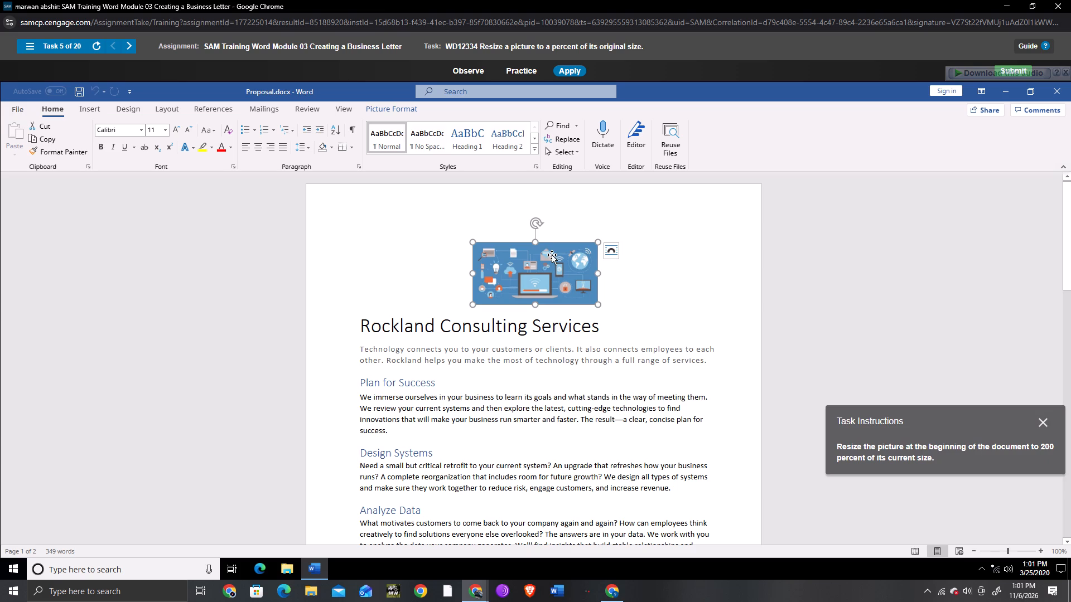
{"action": "right_click", "coordinate": [552, 255]}
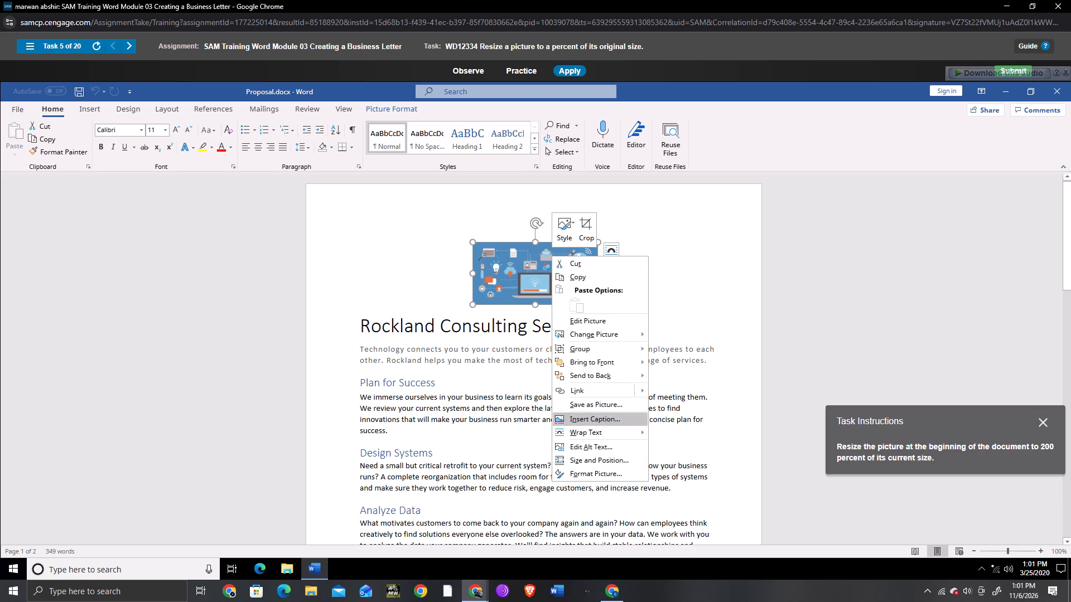
{"action": "left_click", "coordinate": [615, 456]}
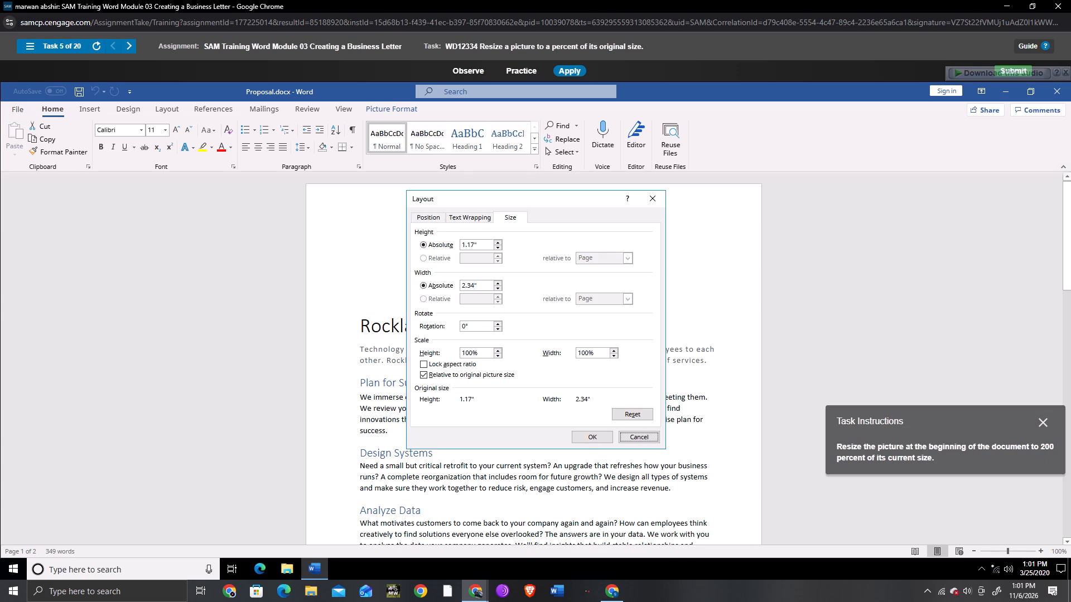
{"action": "left_click", "coordinate": [469, 351]}
{"action": "left_click", "coordinate": [464, 351]}
{"action": "key", "text": "BackSpace"}
{"action": "key", "text": "2"}
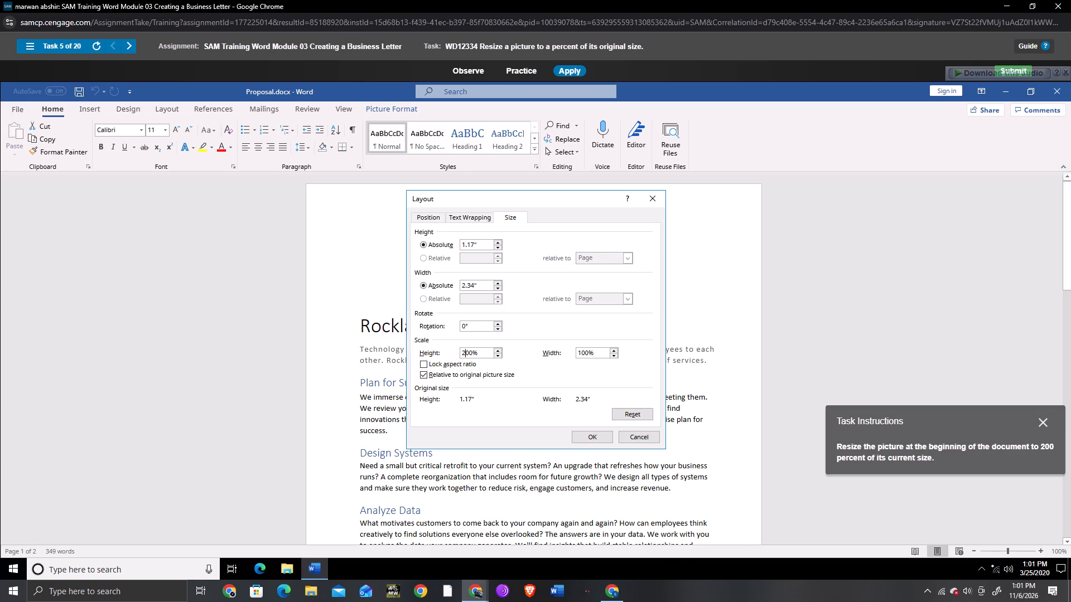
{"action": "left_click", "coordinate": [581, 357]}
{"action": "key", "text": "BackSpace"}
{"action": "key", "text": "2"}
{"action": "left_click", "coordinate": [582, 438]}
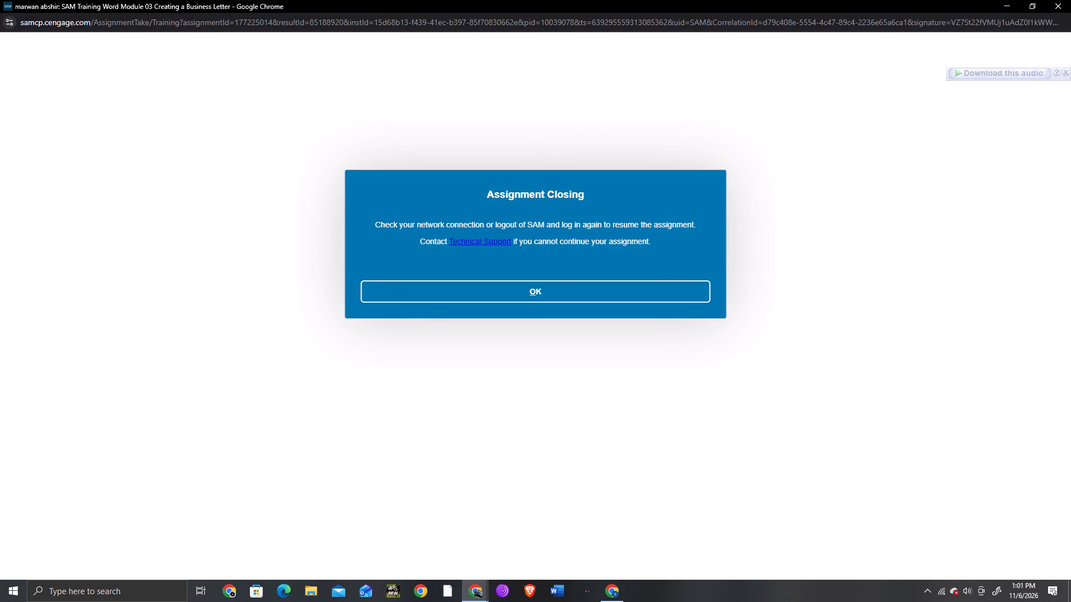
Dismiss the assignment closing notices and relaunch the SAM Training Word Module 03 Creating a Business Letter activity in a maximized window.
{"action": "left_click", "coordinate": [540, 294]}
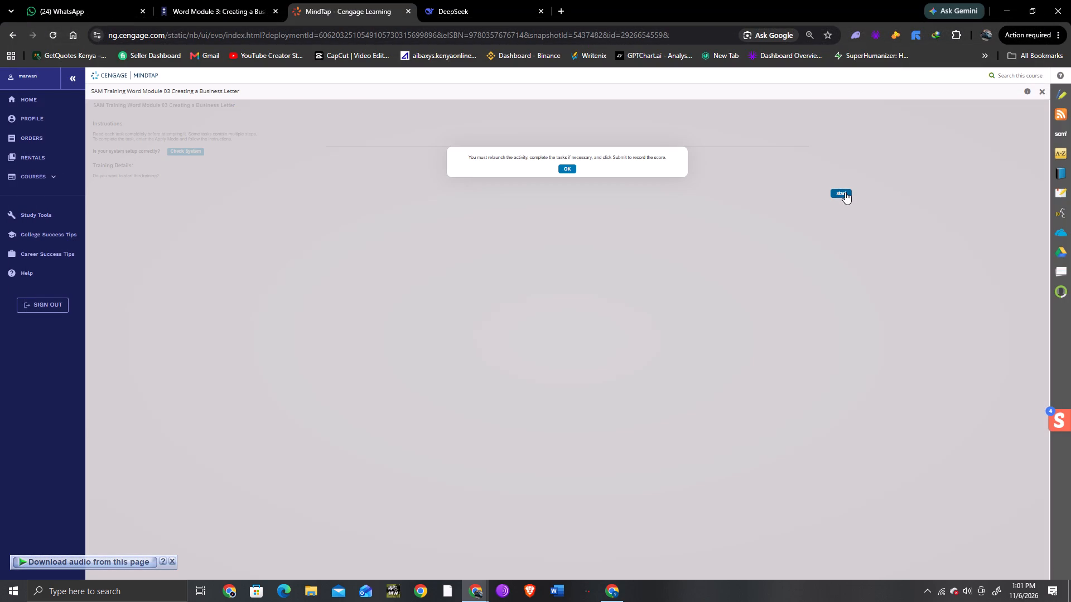
{"action": "left_click", "coordinate": [566, 167]}
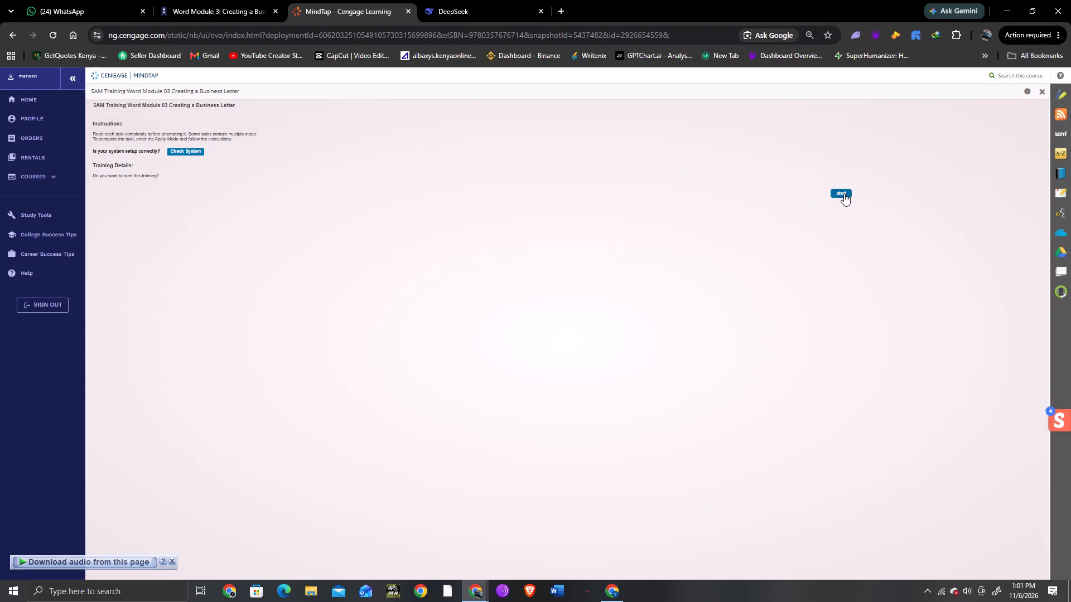
{"action": "left_click", "coordinate": [844, 193]}
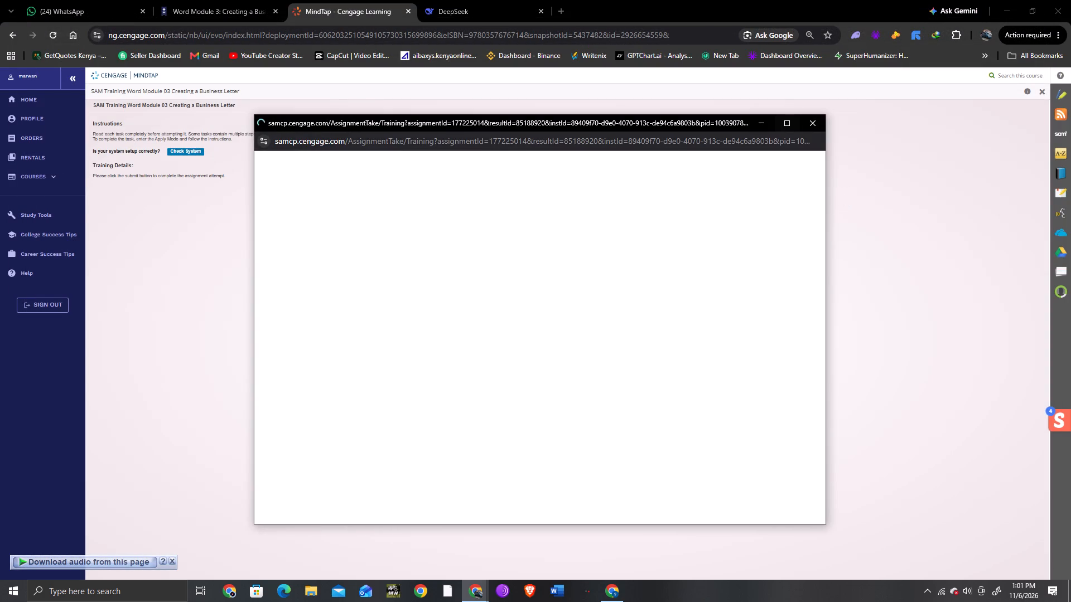
{"action": "left_click", "coordinate": [789, 126]}
{"action": "left_click", "coordinate": [923, 596]}
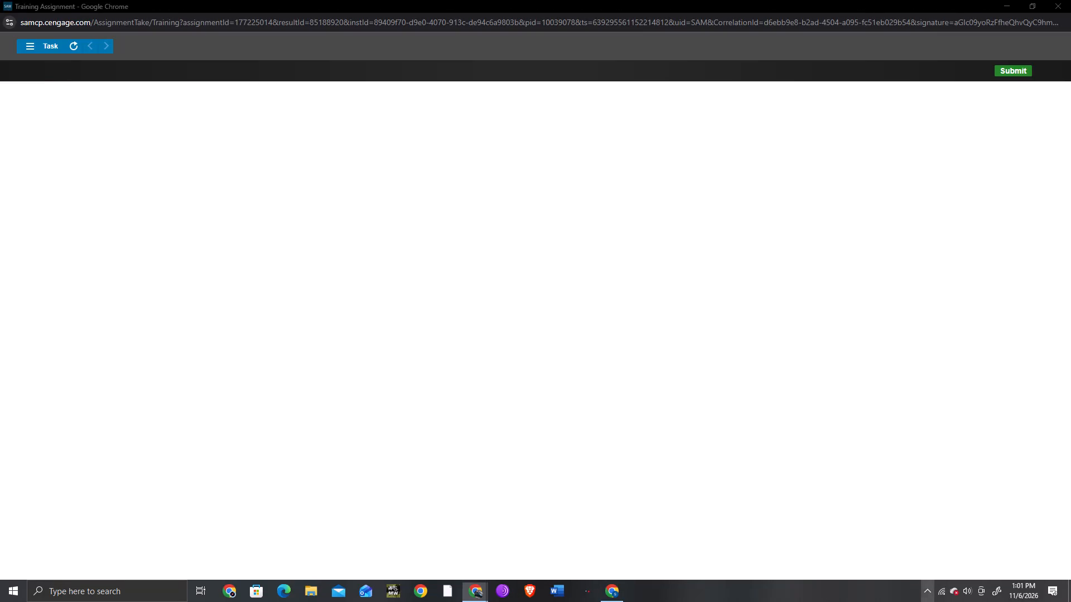
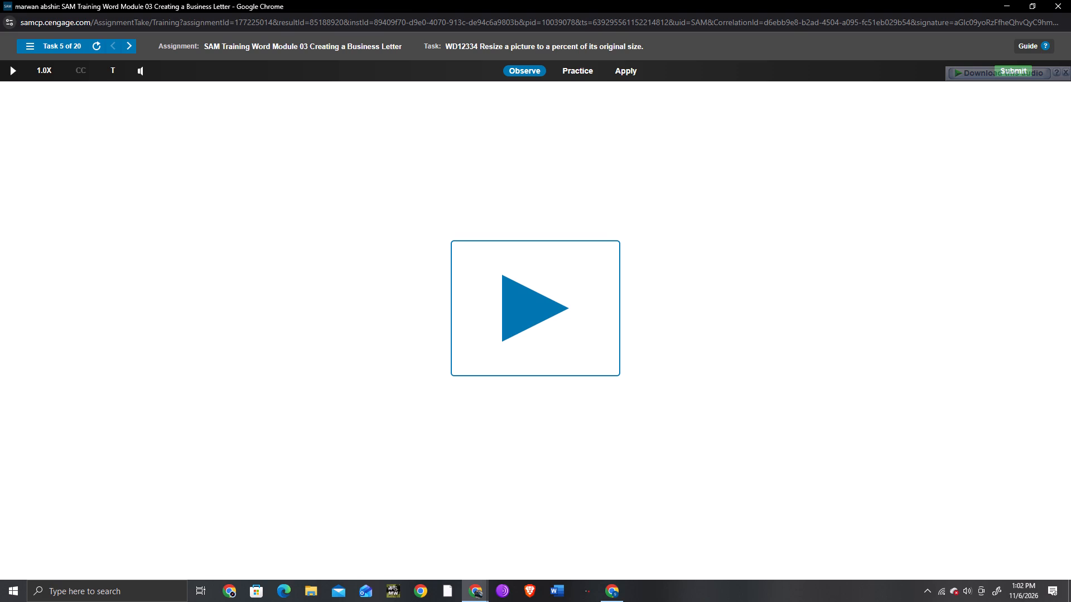
In Task 5's Apply mode, scale the picture at the beginning of the document to 200% height and 200% width.
{"action": "left_click", "coordinate": [626, 70]}
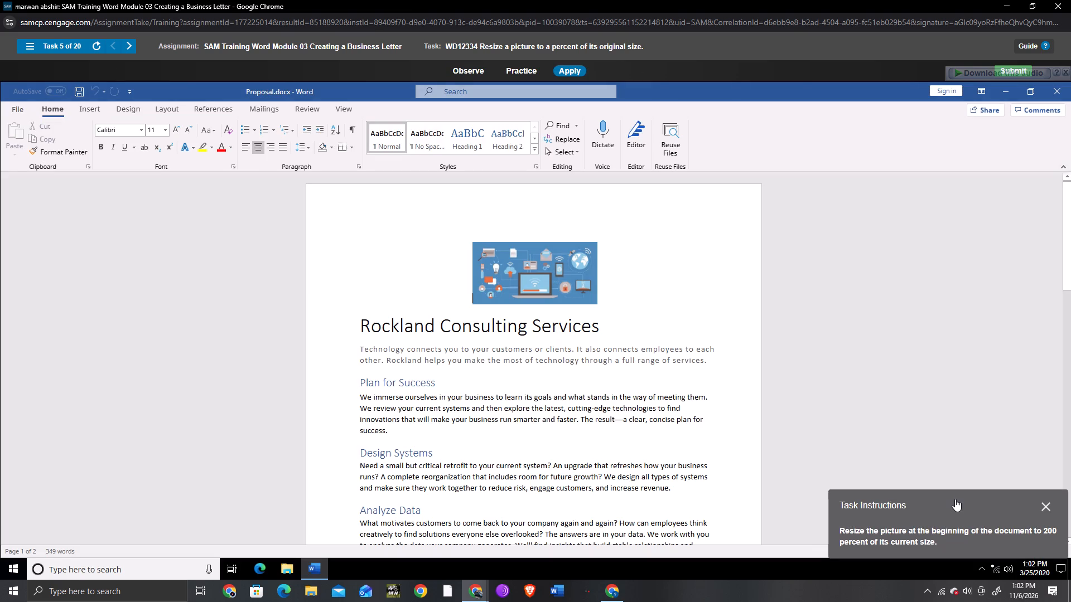
{"action": "left_click_drag", "start_coordinate": [954, 501], "coordinate": [936, 391]}
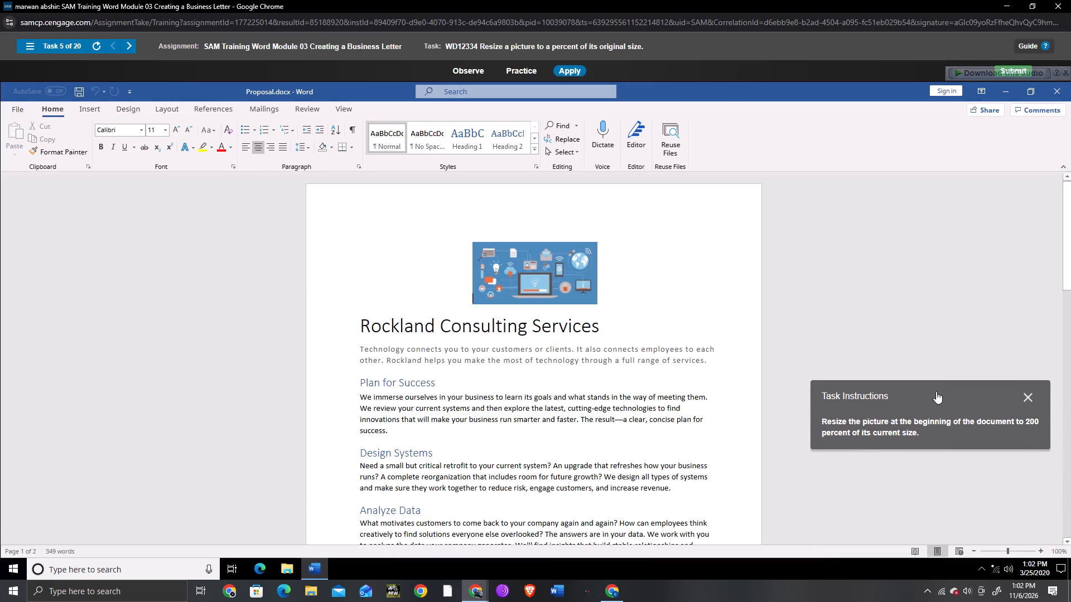
{"action": "left_click", "coordinate": [491, 278]}
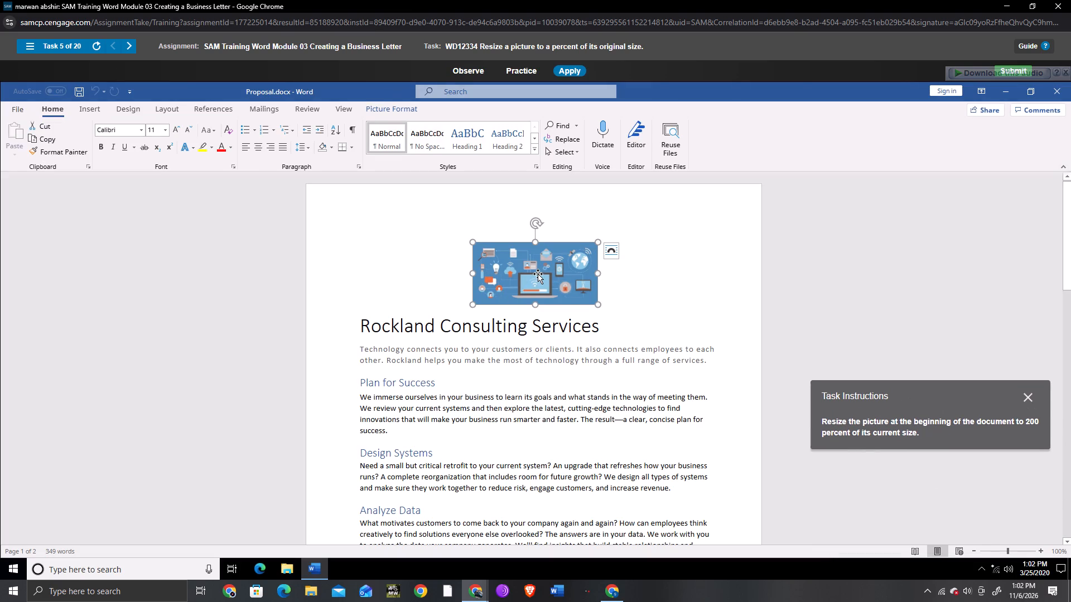
{"action": "right_click", "coordinate": [538, 274]}
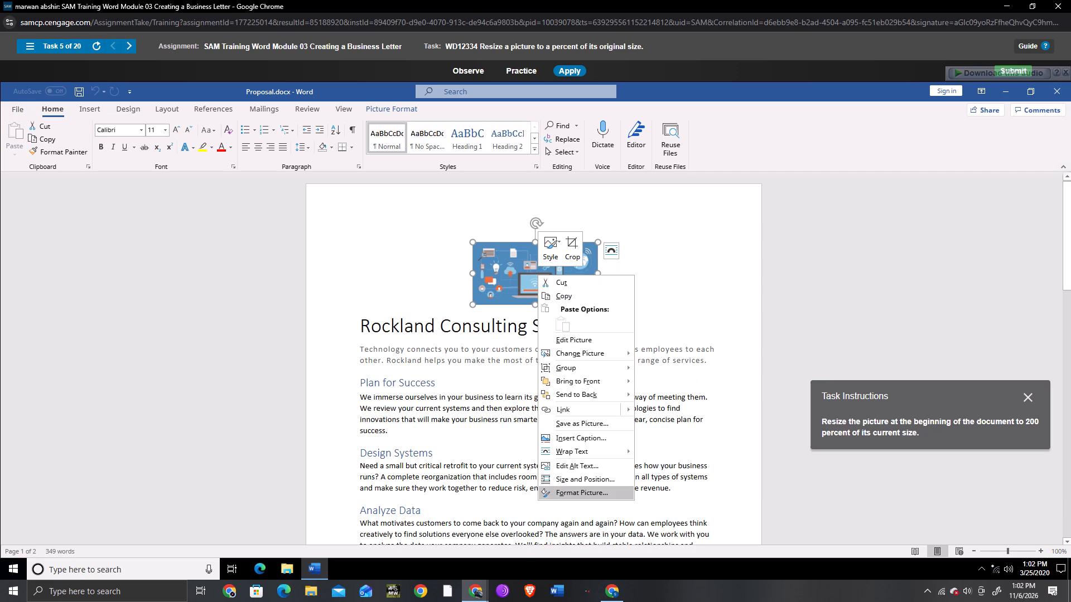
{"action": "left_click", "coordinate": [595, 480]}
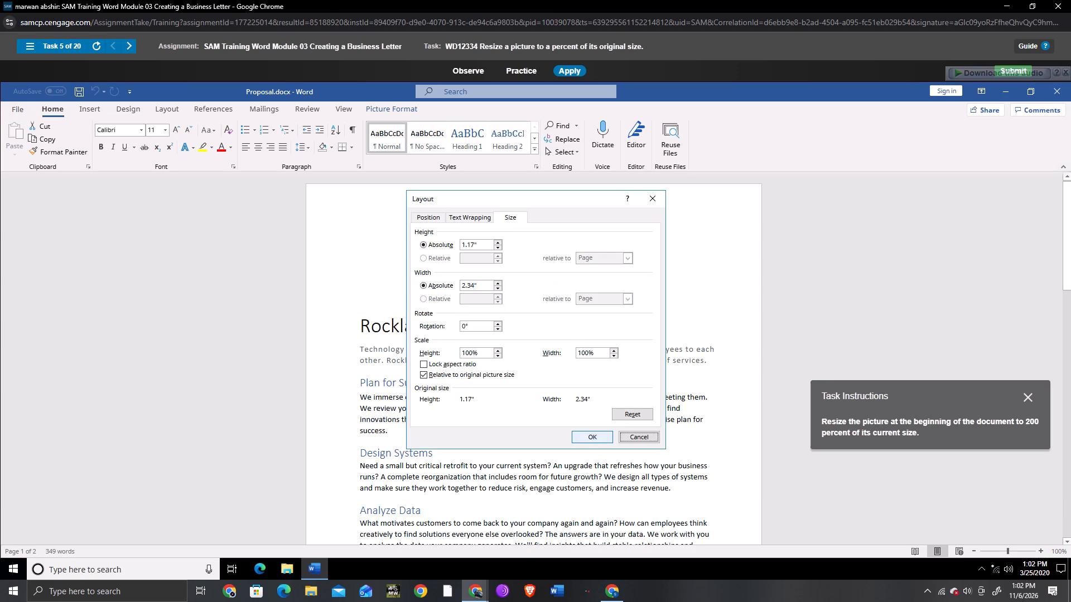
{"action": "left_click", "coordinate": [464, 352]}
{"action": "key", "text": "BackSpace"}
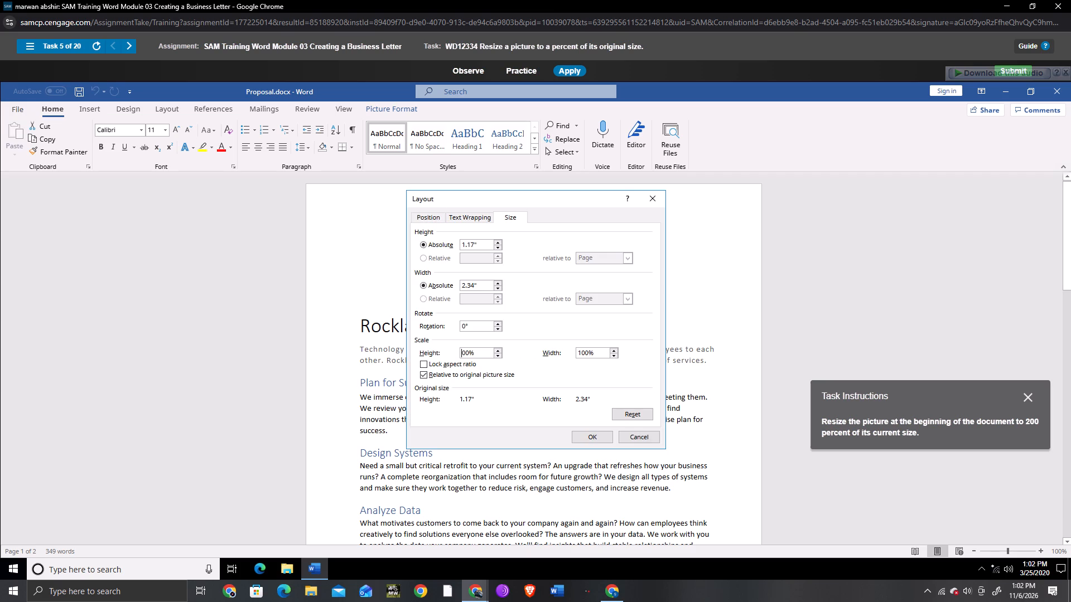
{"action": "key", "text": "2"}
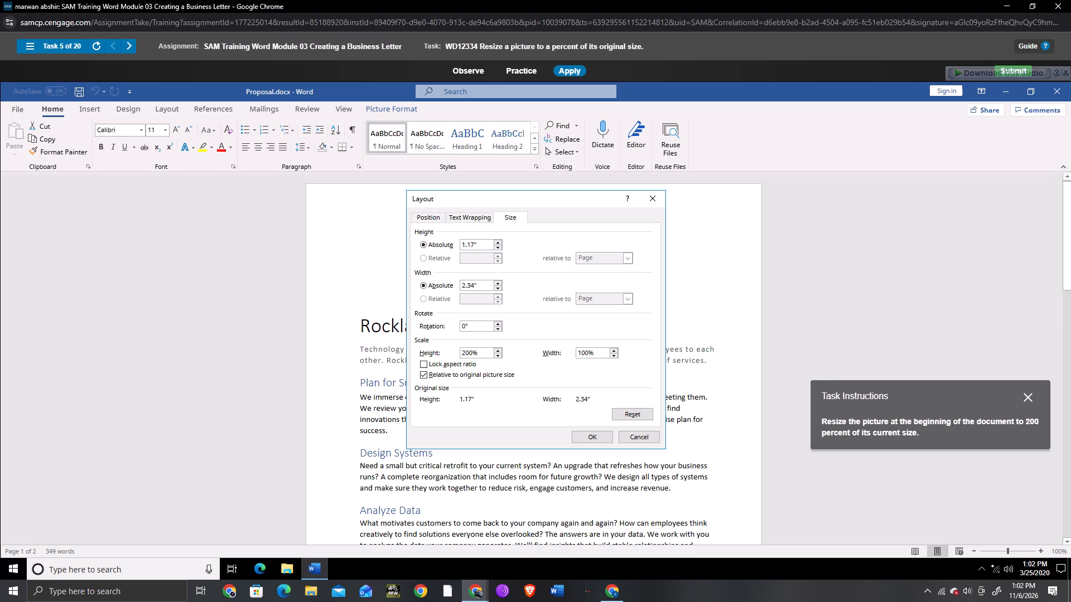
{"action": "left_click", "coordinate": [581, 351]}
{"action": "key", "text": "BackSpace"}
{"action": "key", "text": "2"}
{"action": "left_click", "coordinate": [602, 436]}
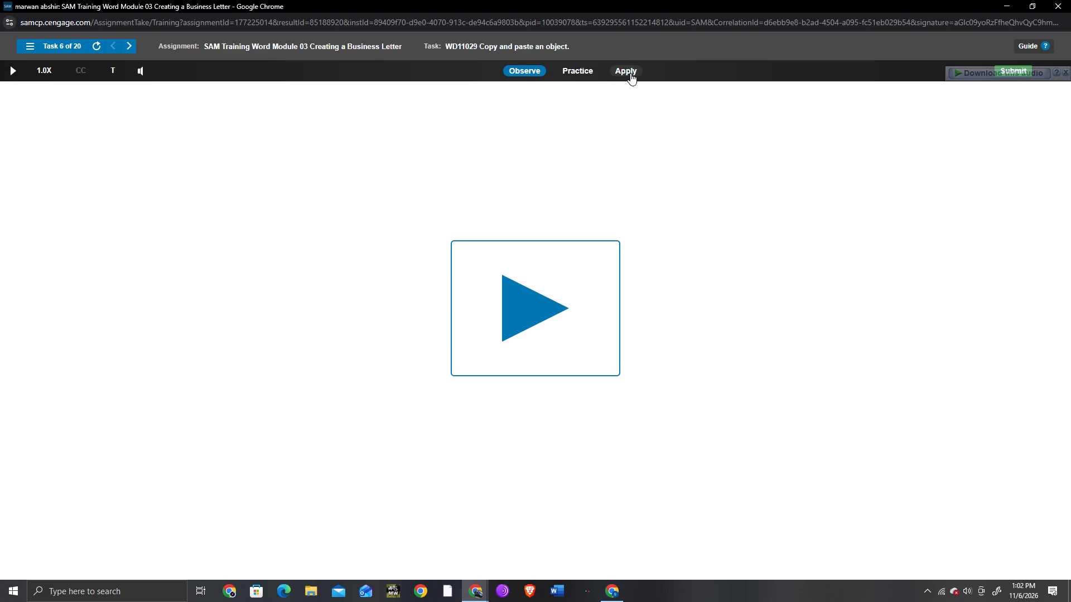
In Task 6's Apply mode, copy the gold lightning bolt and paste it into the blank paragraph at the beginning of the document.
{"action": "left_click", "coordinate": [630, 73]}
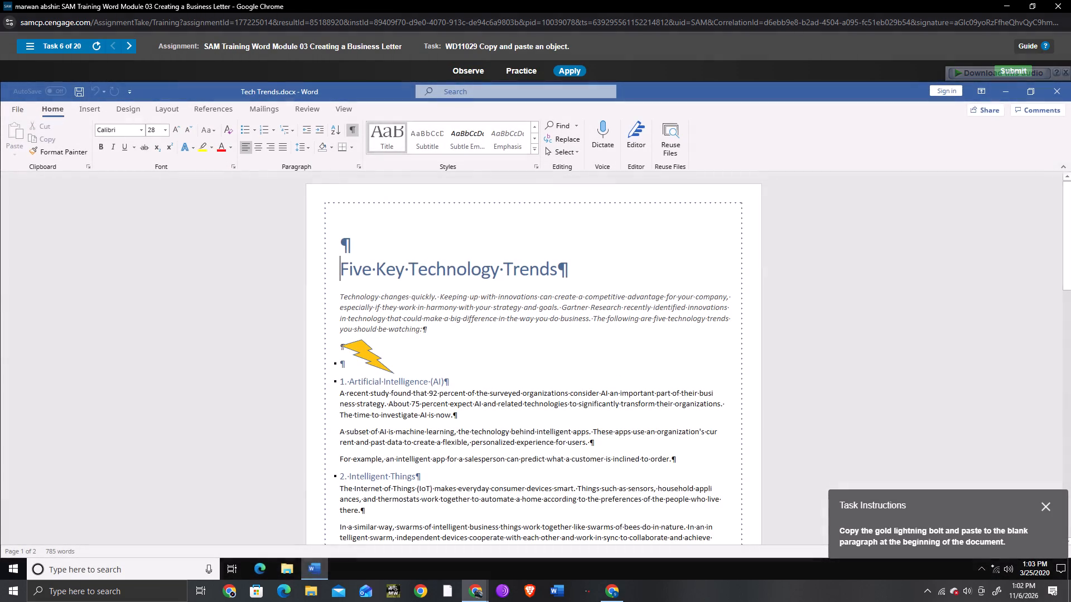
{"action": "left_click", "coordinate": [374, 355]}
{"action": "right_click", "coordinate": [368, 350]}
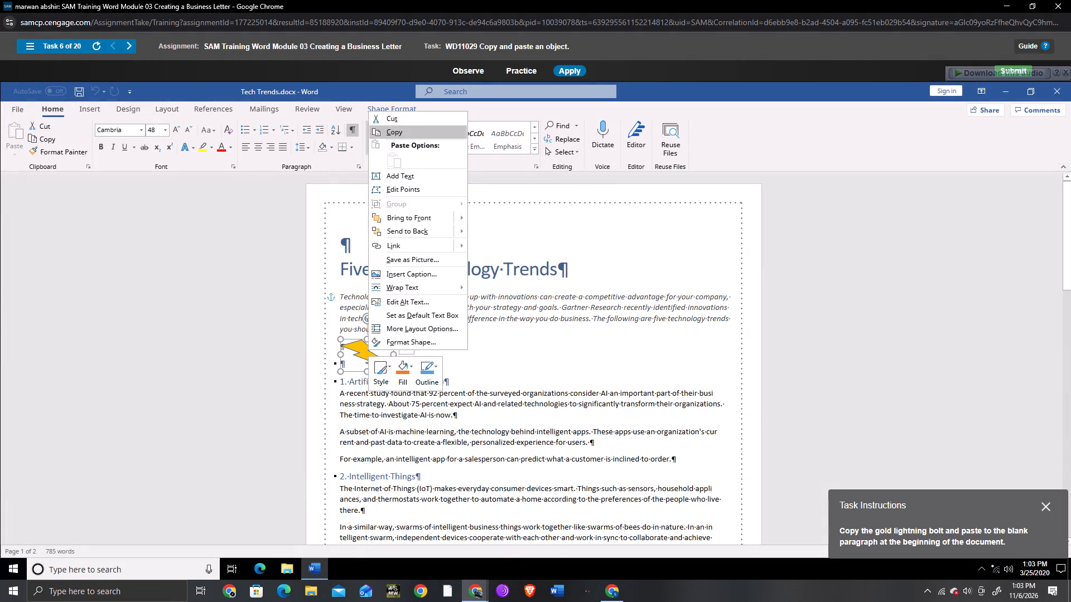
{"action": "left_click", "coordinate": [393, 133]}
{"action": "left_click", "coordinate": [364, 229]}
{"action": "right_click", "coordinate": [360, 242]}
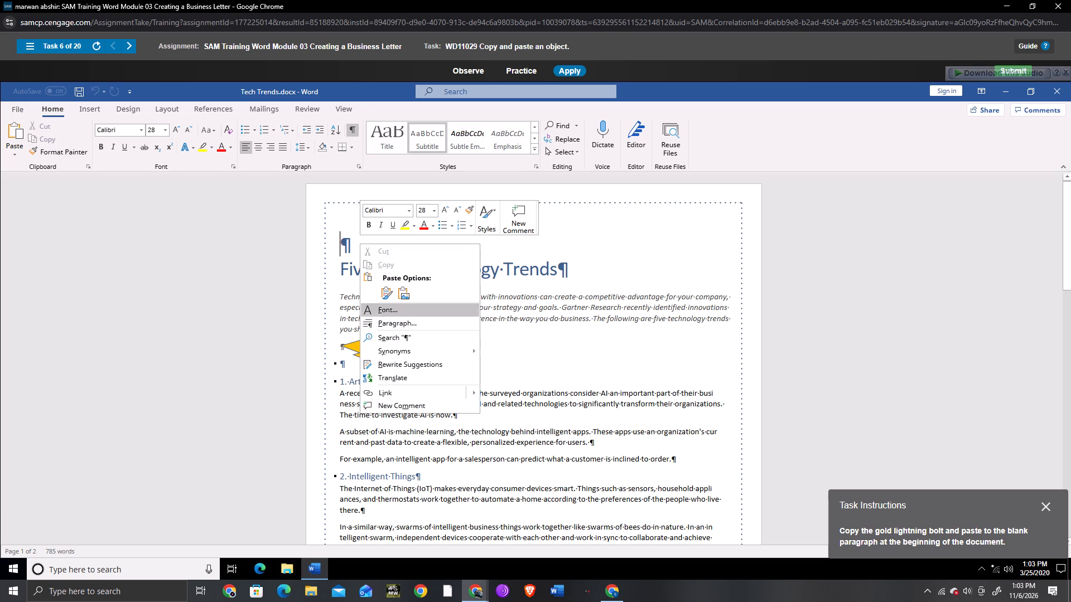
{"action": "left_click", "coordinate": [399, 292]}
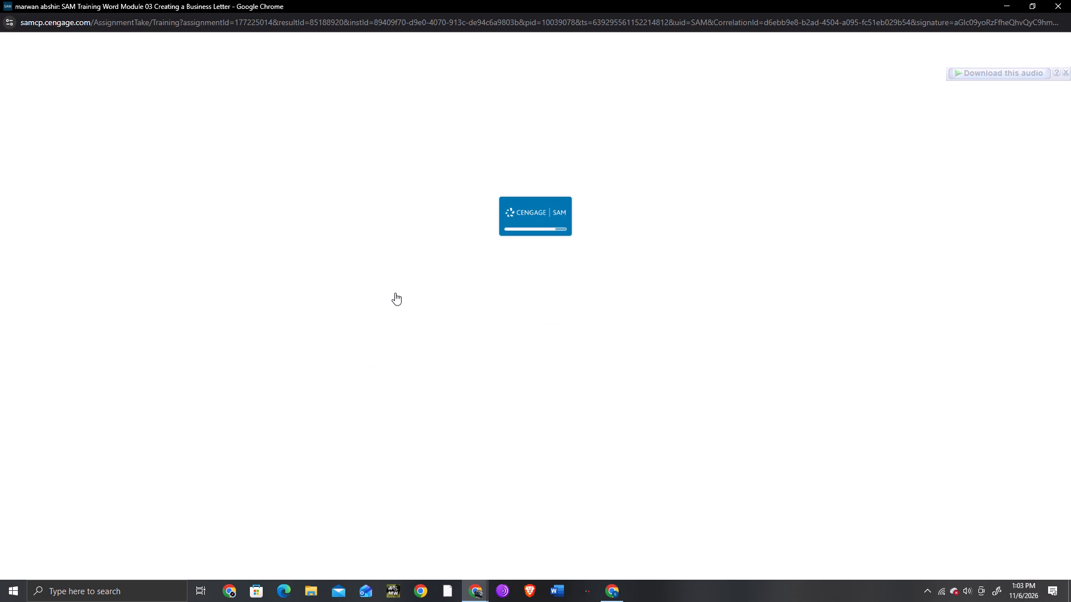
In Task 7's Apply mode, set the Rockland Consulting logo's horizontal absolute position to 0 relative to the column.
{"action": "left_click", "coordinate": [629, 65]}
{"action": "left_click", "coordinate": [619, 73]}
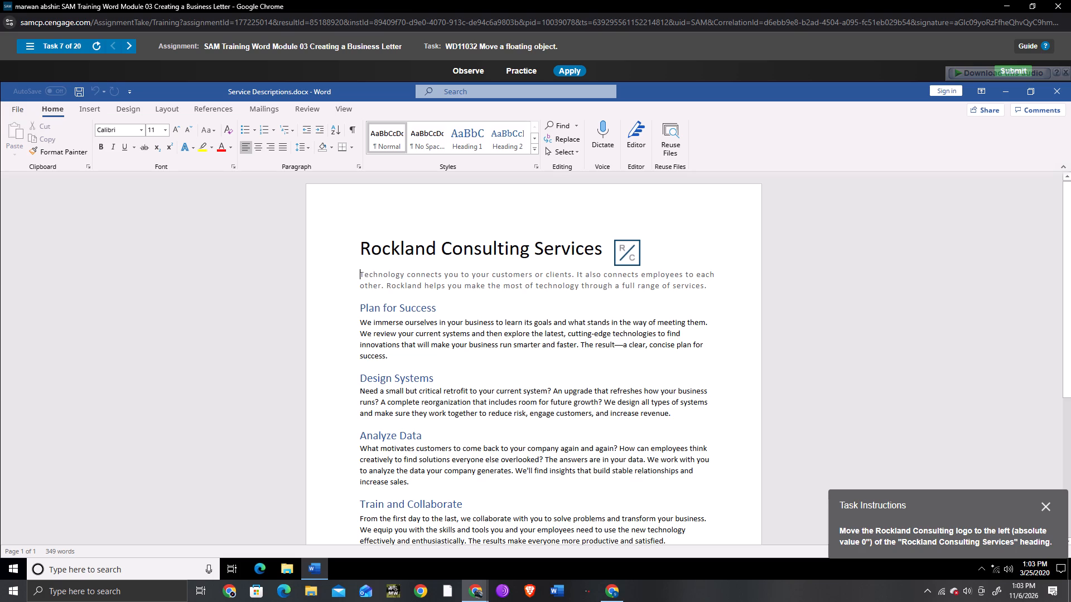
{"action": "left_click", "coordinate": [625, 252]}
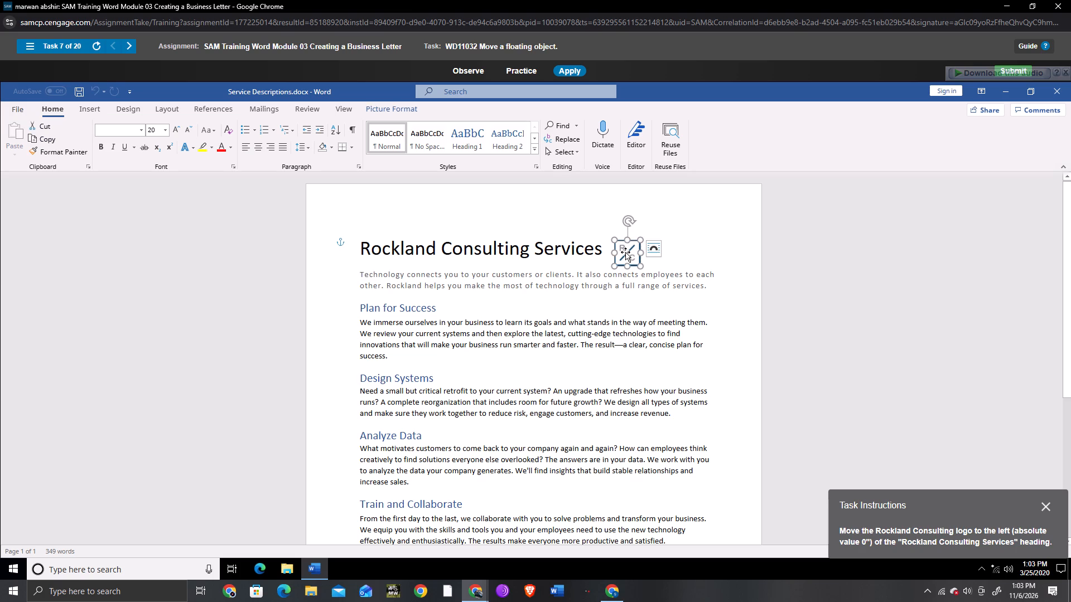
{"action": "right_click", "coordinate": [625, 252]}
{"action": "left_click", "coordinate": [677, 457]}
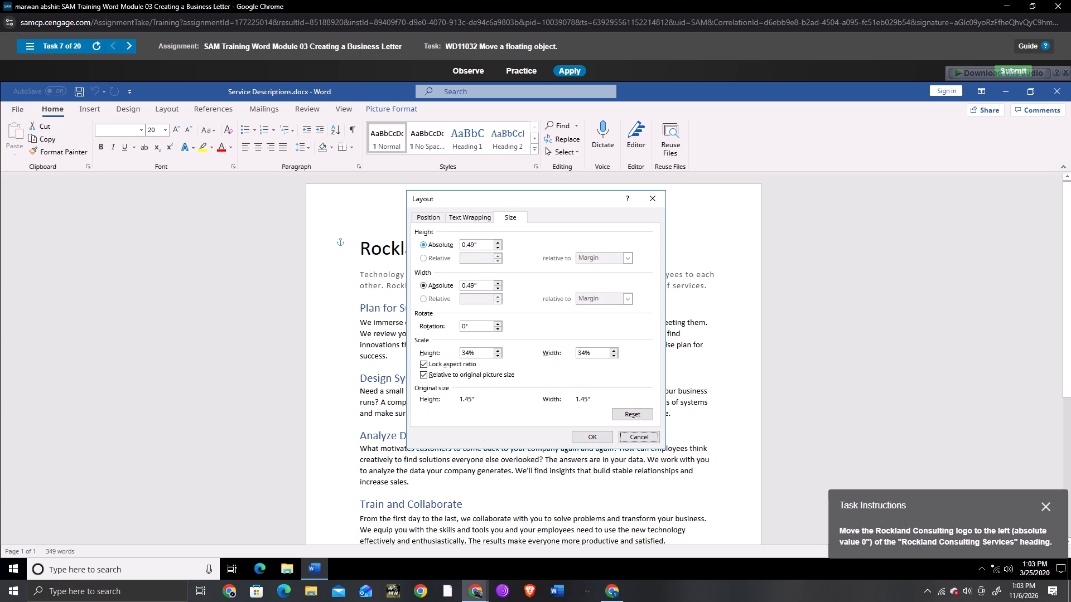
{"action": "left_click", "coordinate": [430, 216]}
{"action": "left_click_drag", "start_coordinate": [502, 273], "coordinate": [437, 256]}
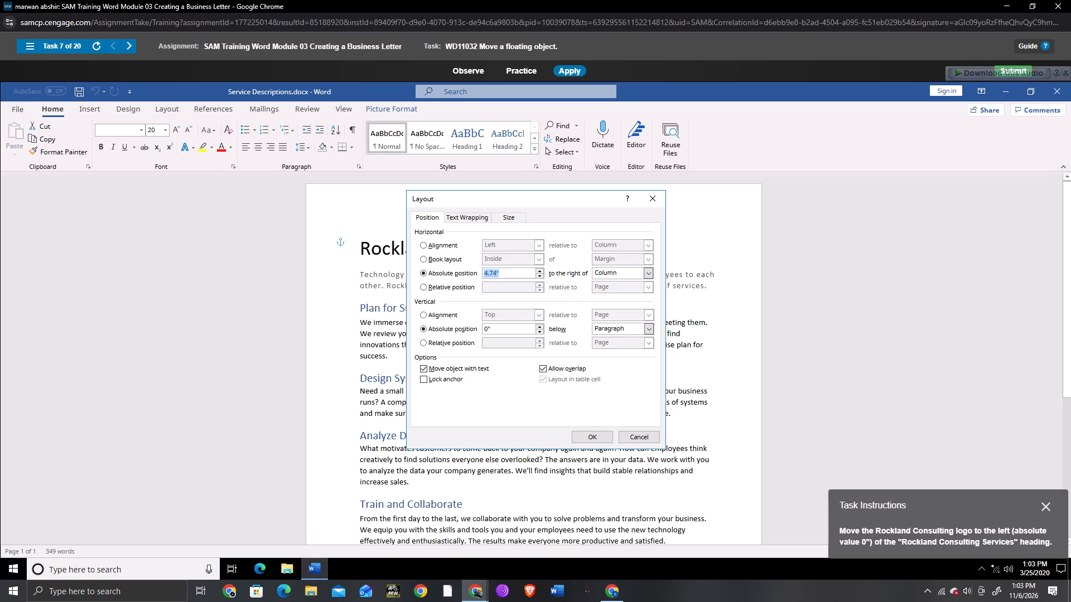
{"action": "key", "text": "0"}
{"action": "left_click", "coordinate": [581, 431]}
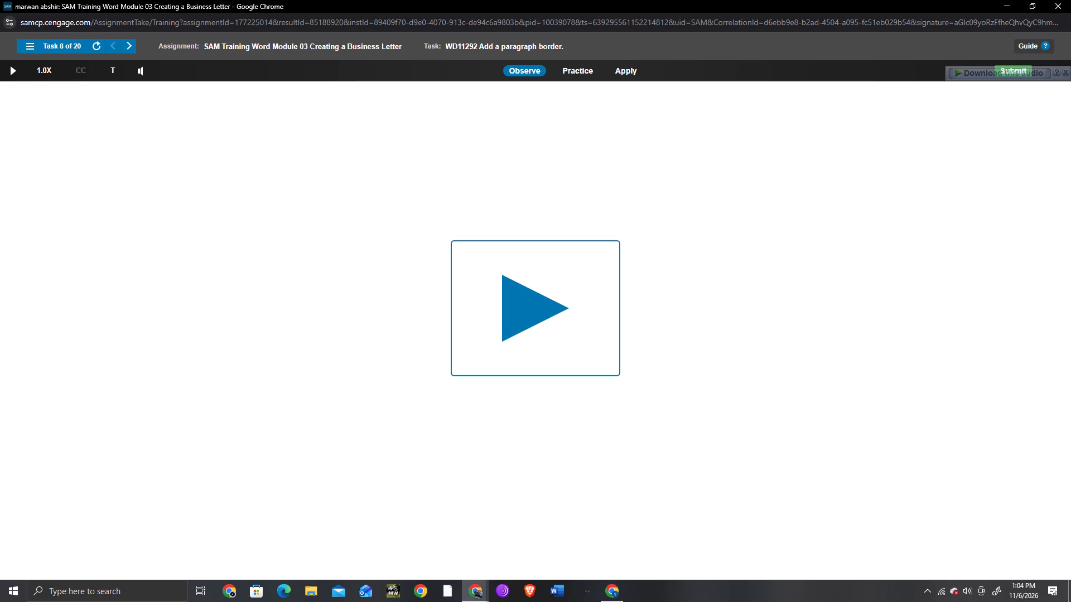
In Task 8's Apply mode, select the first body paragraph, from "Important note" to "refine the details.".
{"action": "left_click", "coordinate": [628, 74]}
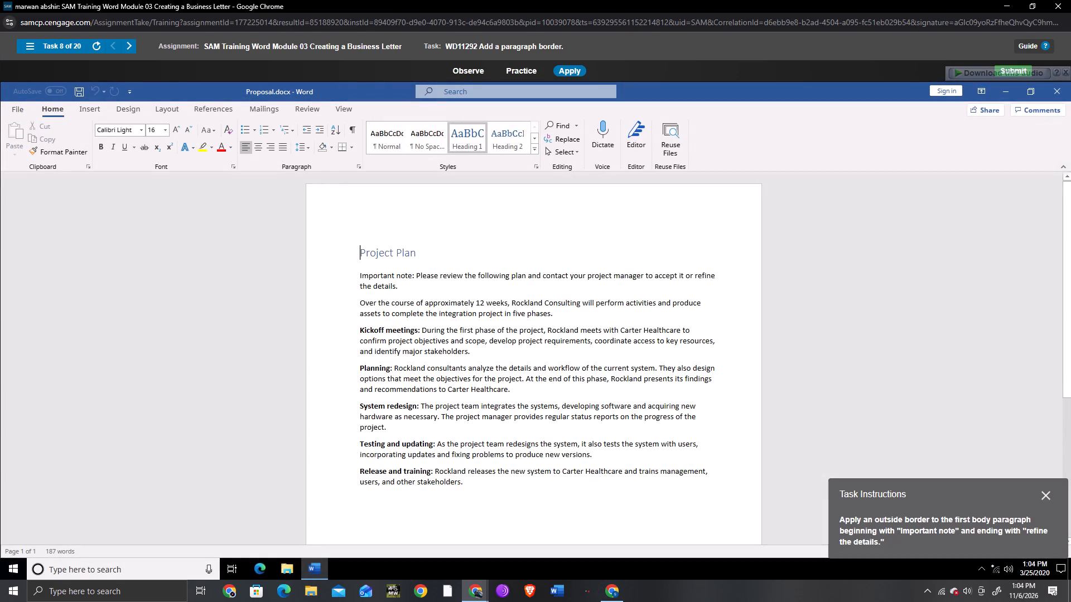
{"action": "left_click_drag", "start_coordinate": [359, 274], "coordinate": [412, 284]}
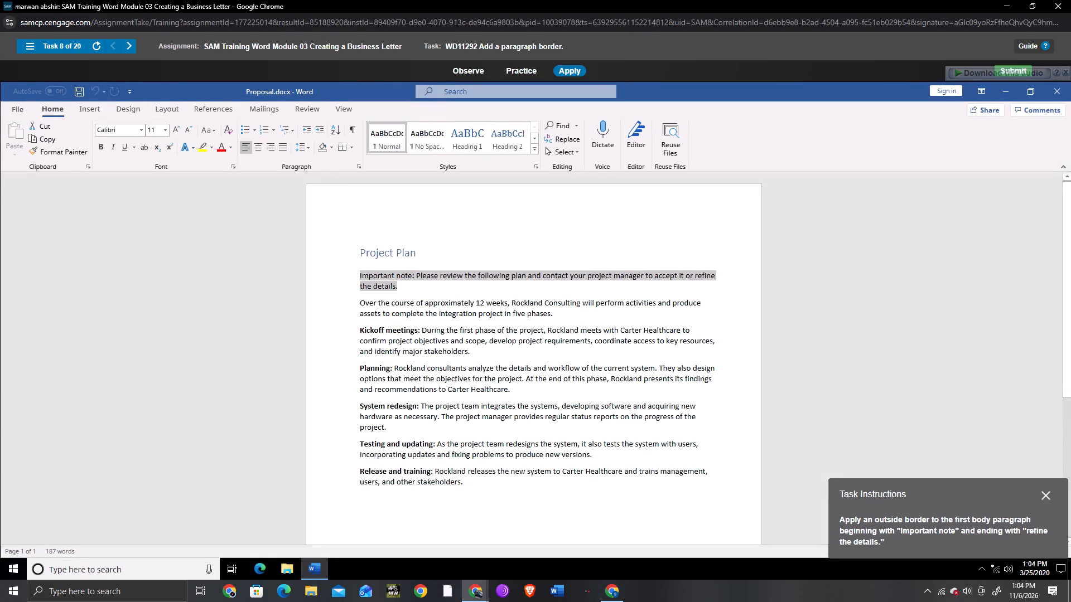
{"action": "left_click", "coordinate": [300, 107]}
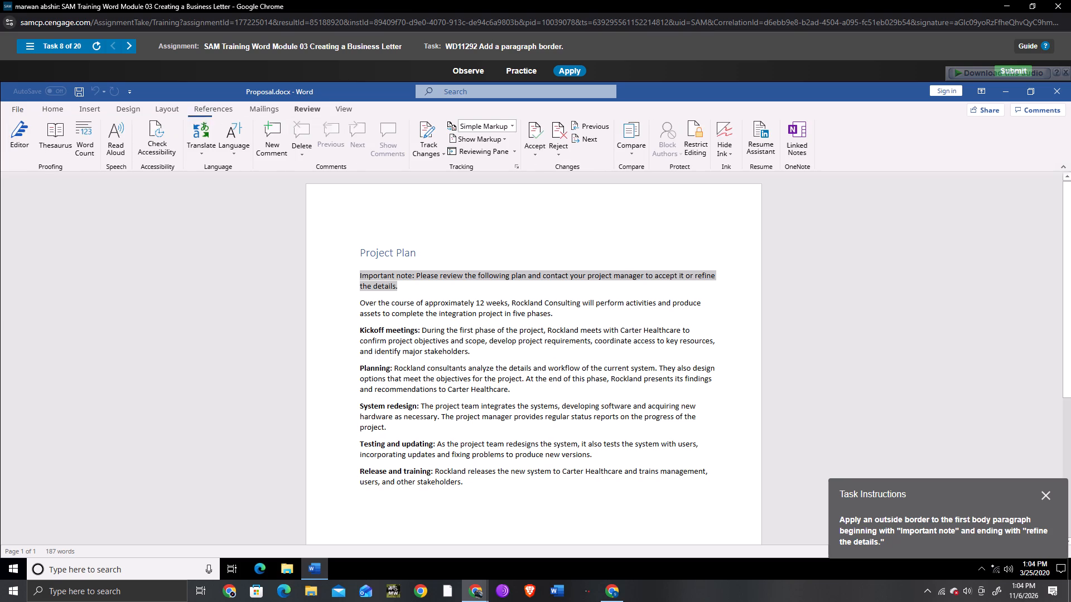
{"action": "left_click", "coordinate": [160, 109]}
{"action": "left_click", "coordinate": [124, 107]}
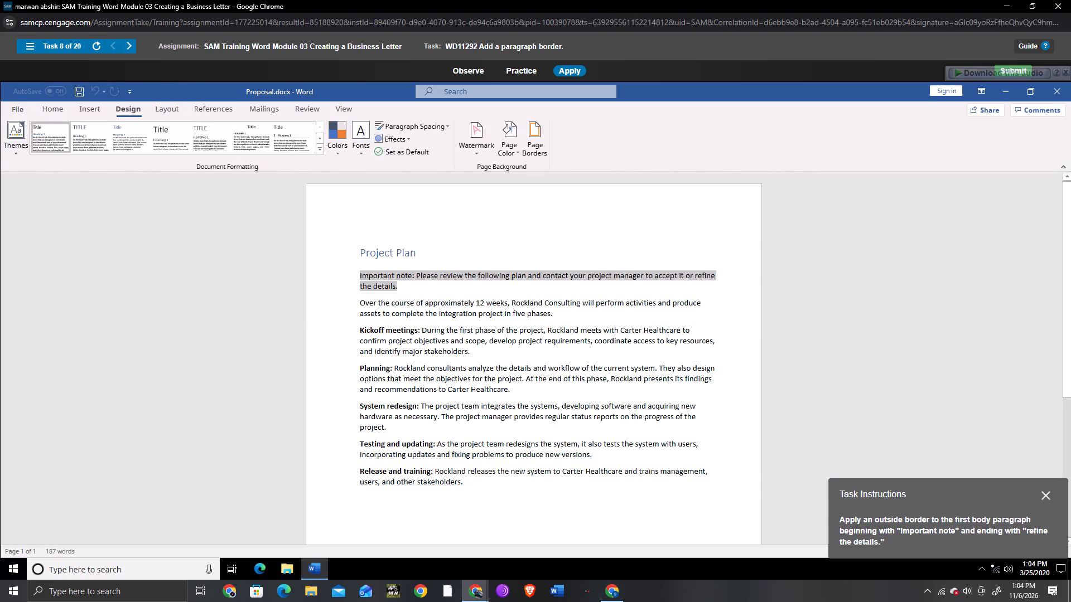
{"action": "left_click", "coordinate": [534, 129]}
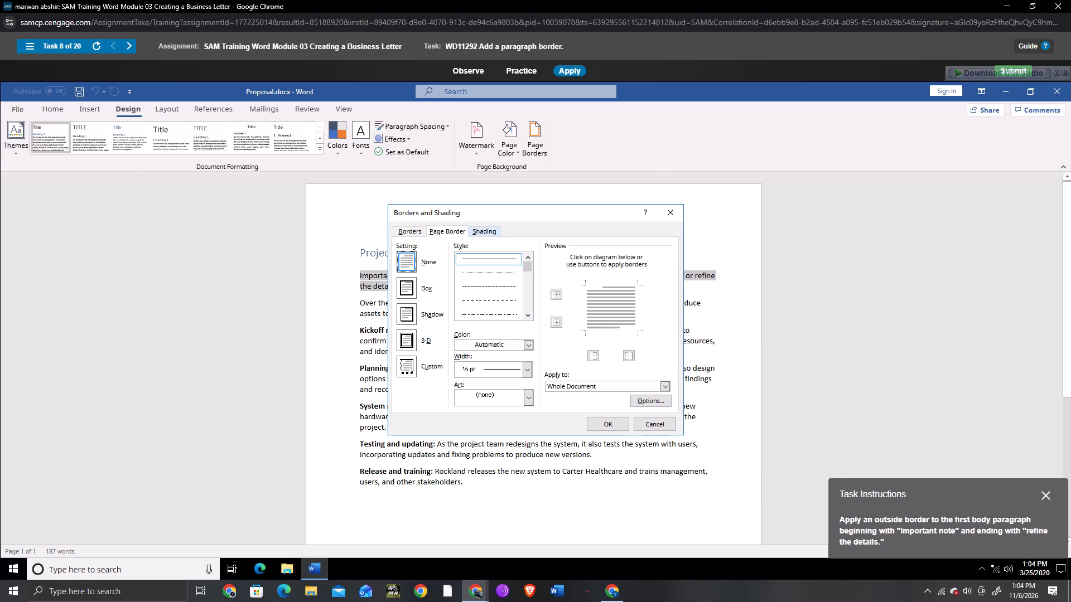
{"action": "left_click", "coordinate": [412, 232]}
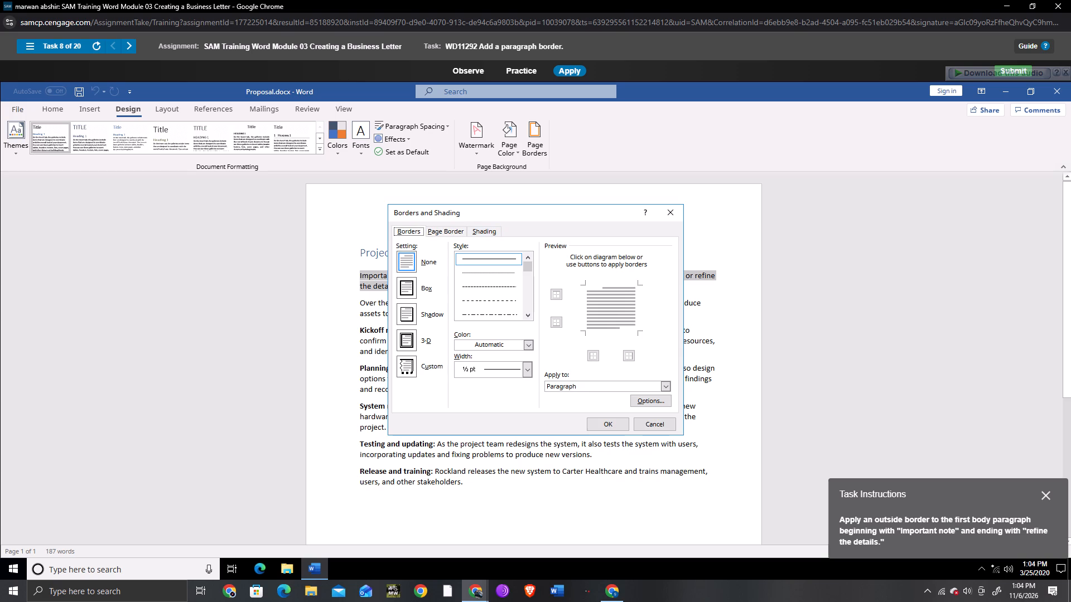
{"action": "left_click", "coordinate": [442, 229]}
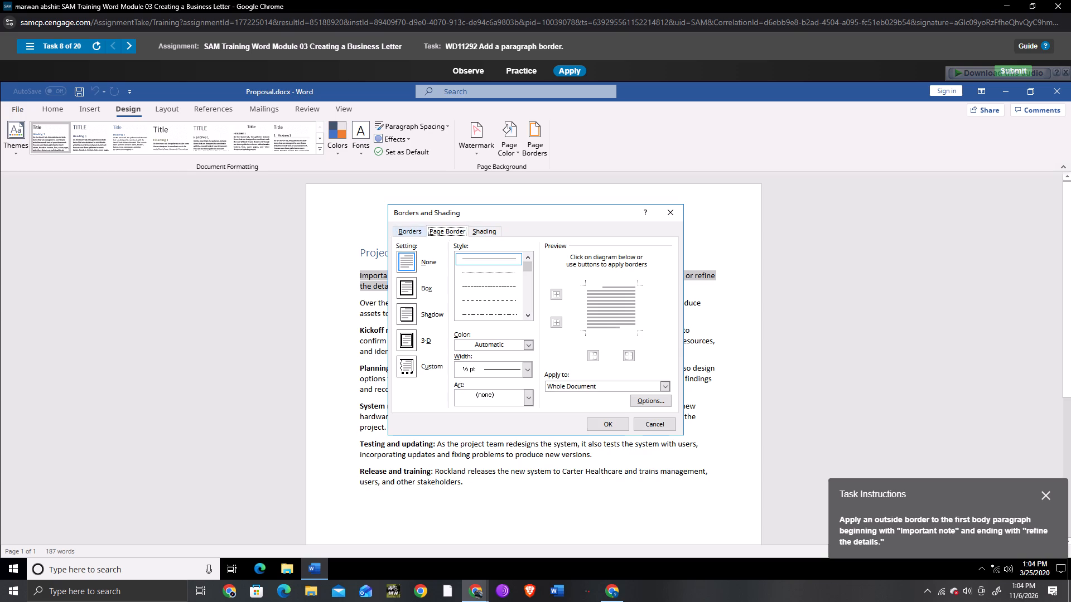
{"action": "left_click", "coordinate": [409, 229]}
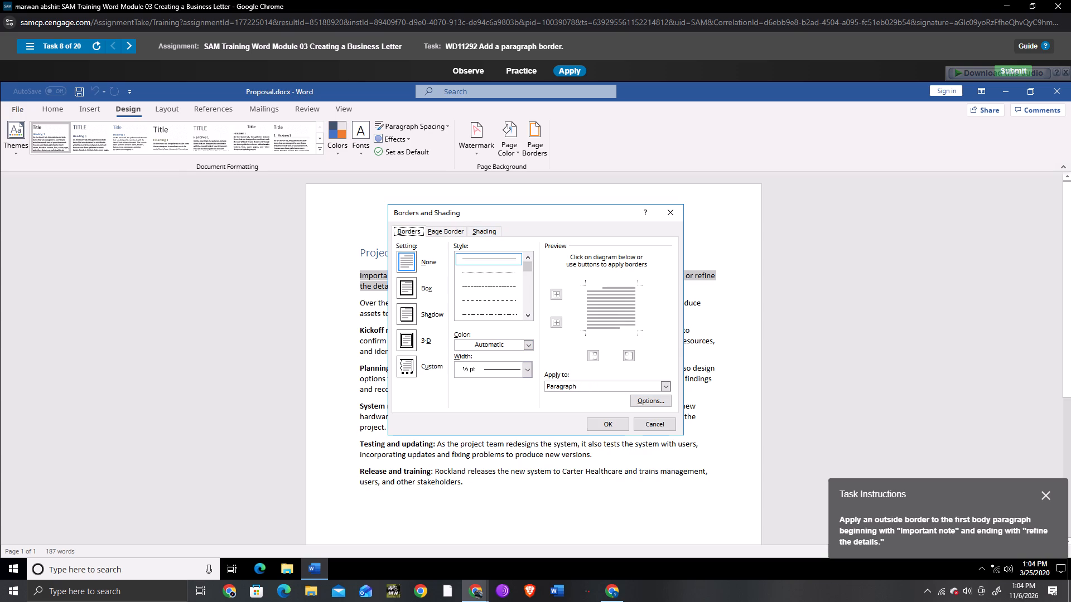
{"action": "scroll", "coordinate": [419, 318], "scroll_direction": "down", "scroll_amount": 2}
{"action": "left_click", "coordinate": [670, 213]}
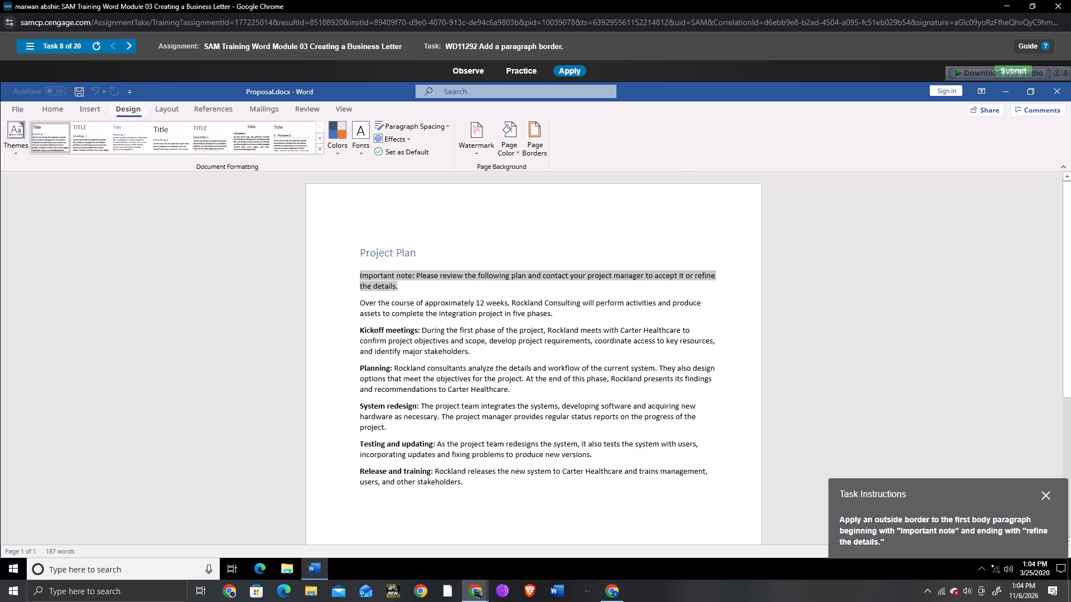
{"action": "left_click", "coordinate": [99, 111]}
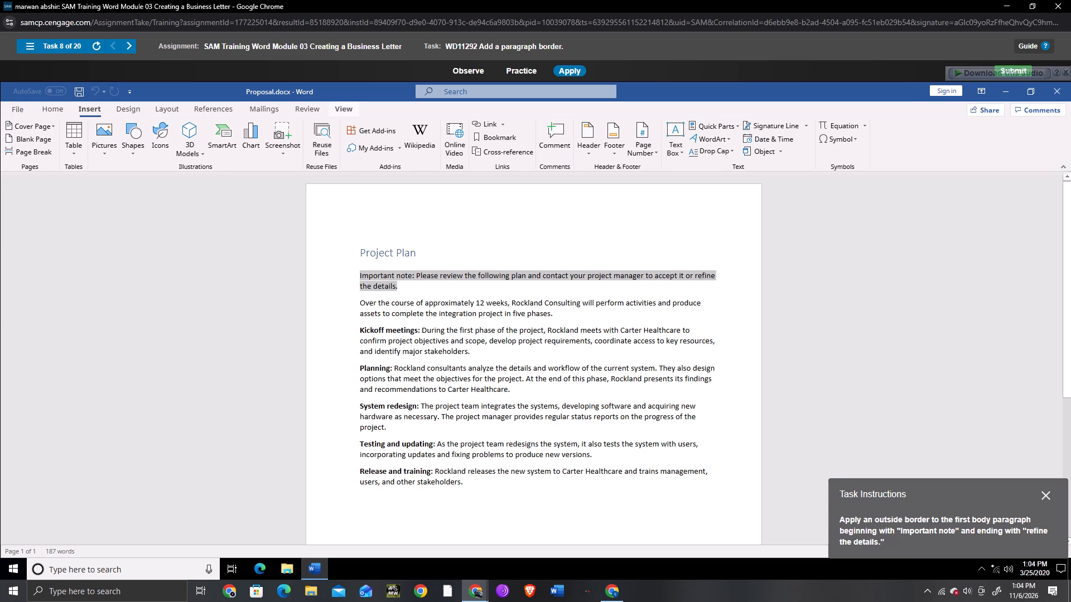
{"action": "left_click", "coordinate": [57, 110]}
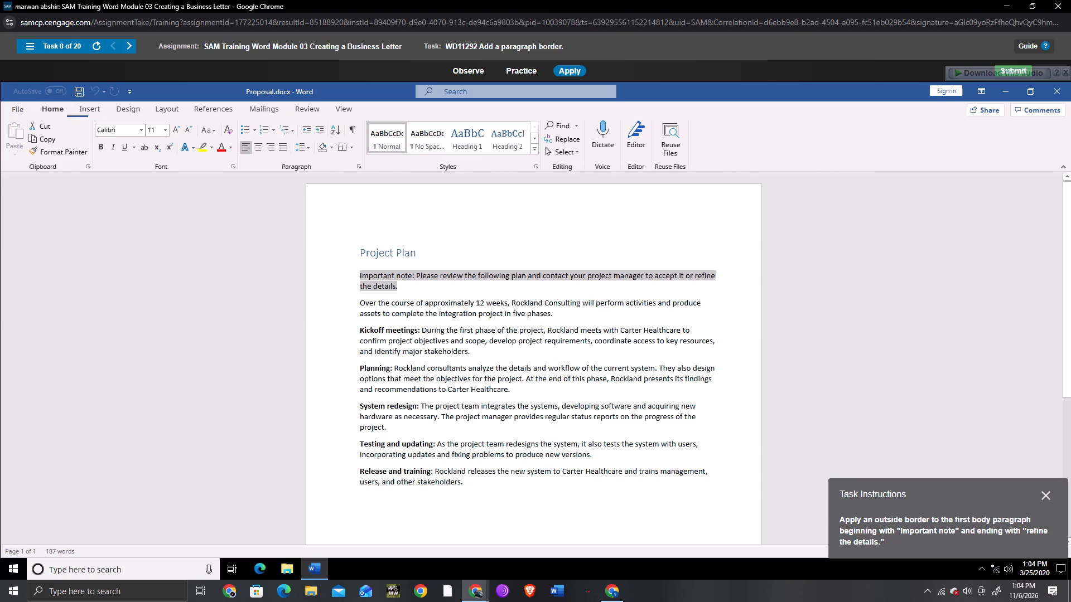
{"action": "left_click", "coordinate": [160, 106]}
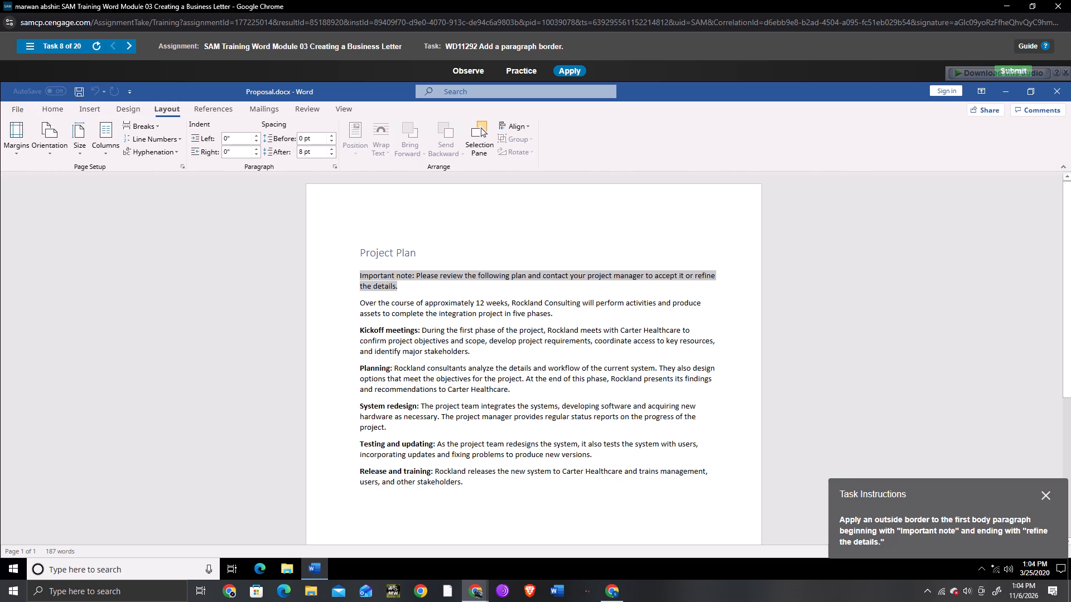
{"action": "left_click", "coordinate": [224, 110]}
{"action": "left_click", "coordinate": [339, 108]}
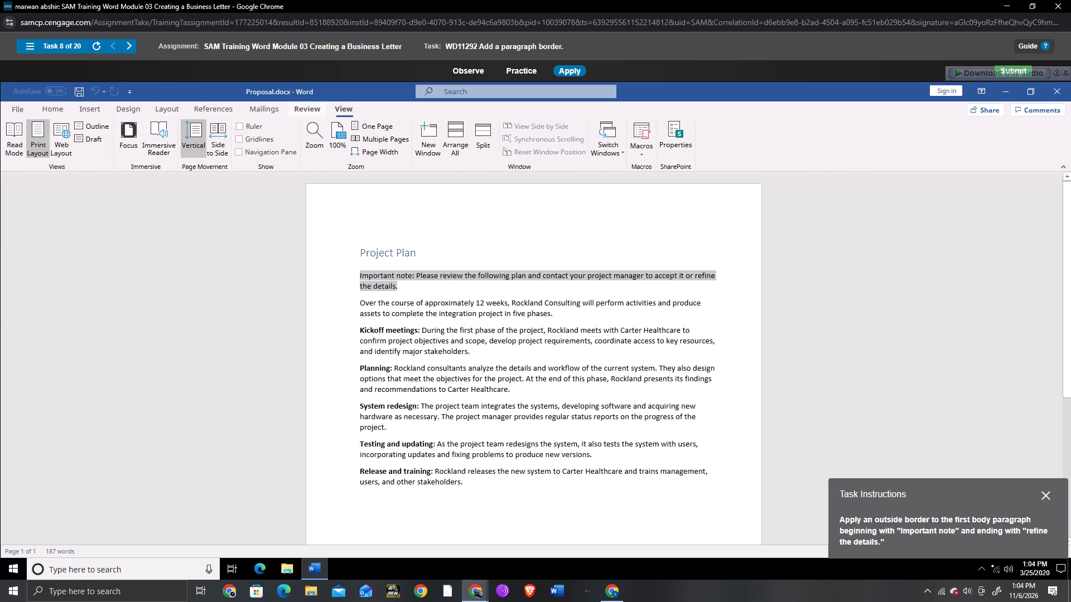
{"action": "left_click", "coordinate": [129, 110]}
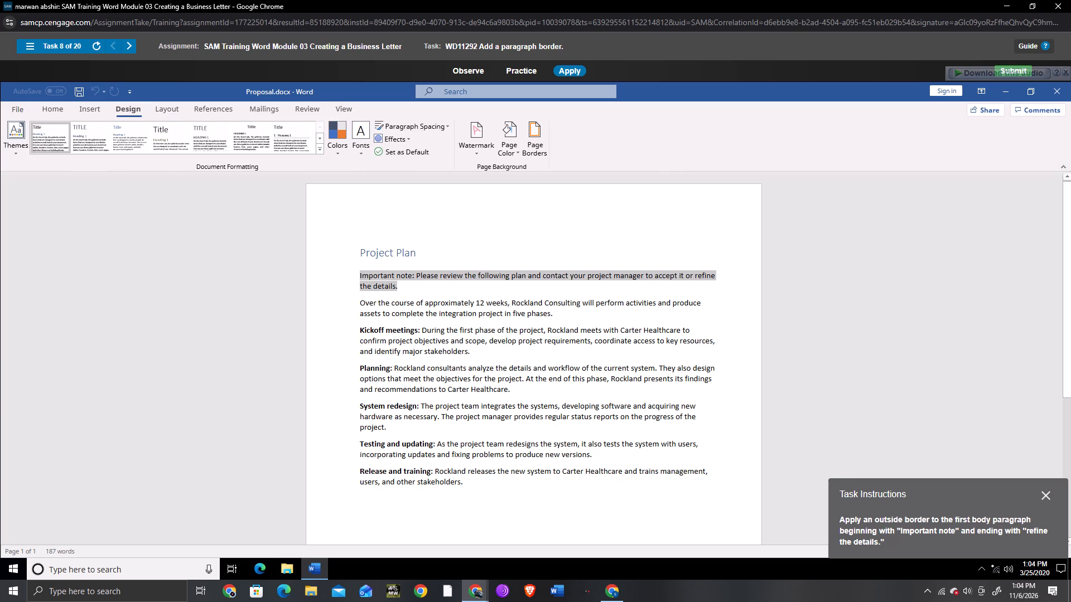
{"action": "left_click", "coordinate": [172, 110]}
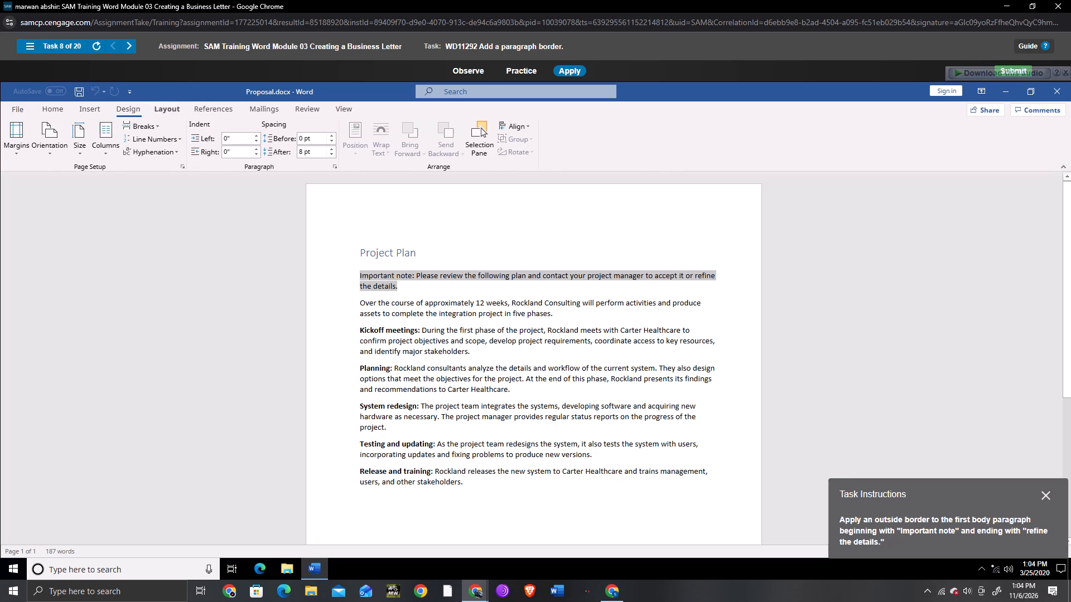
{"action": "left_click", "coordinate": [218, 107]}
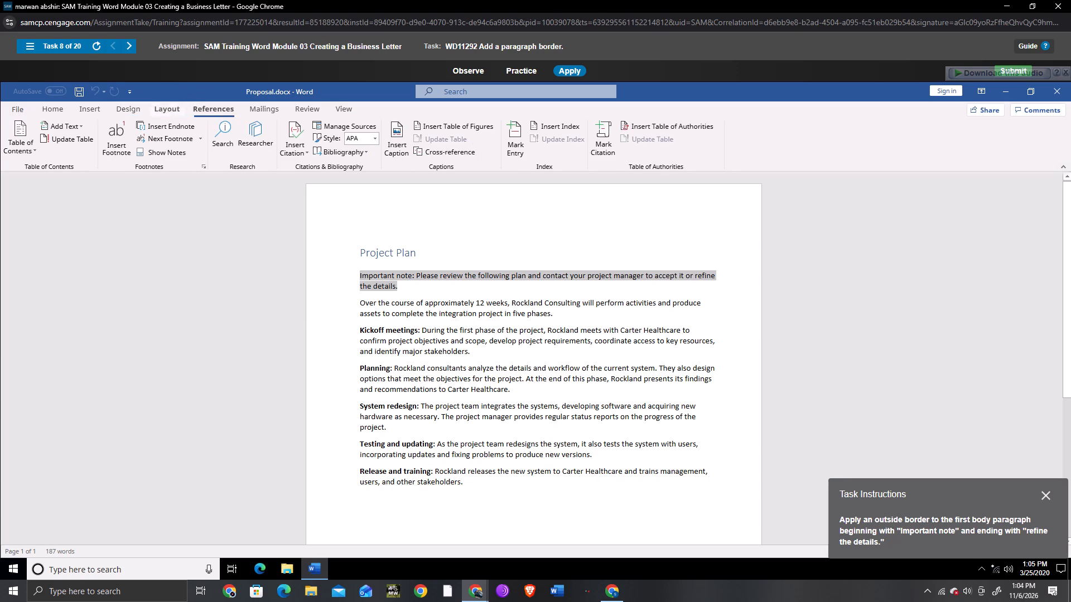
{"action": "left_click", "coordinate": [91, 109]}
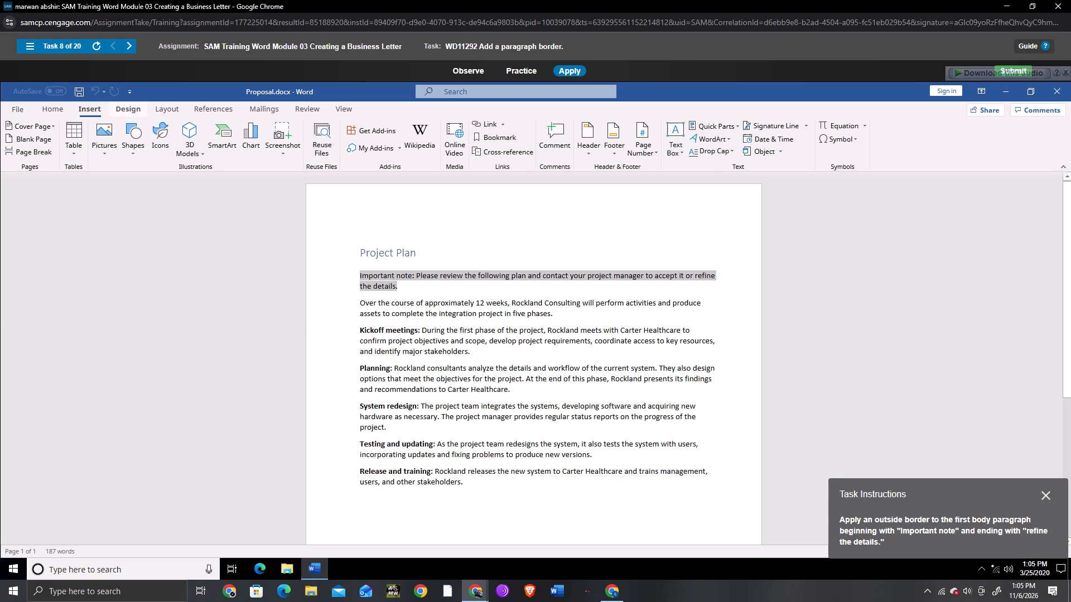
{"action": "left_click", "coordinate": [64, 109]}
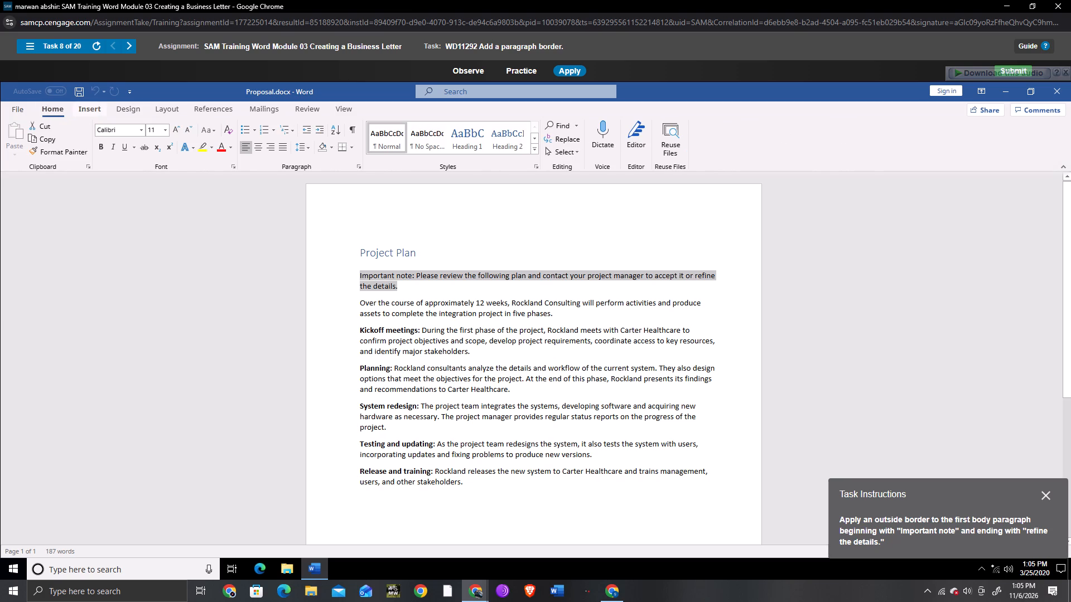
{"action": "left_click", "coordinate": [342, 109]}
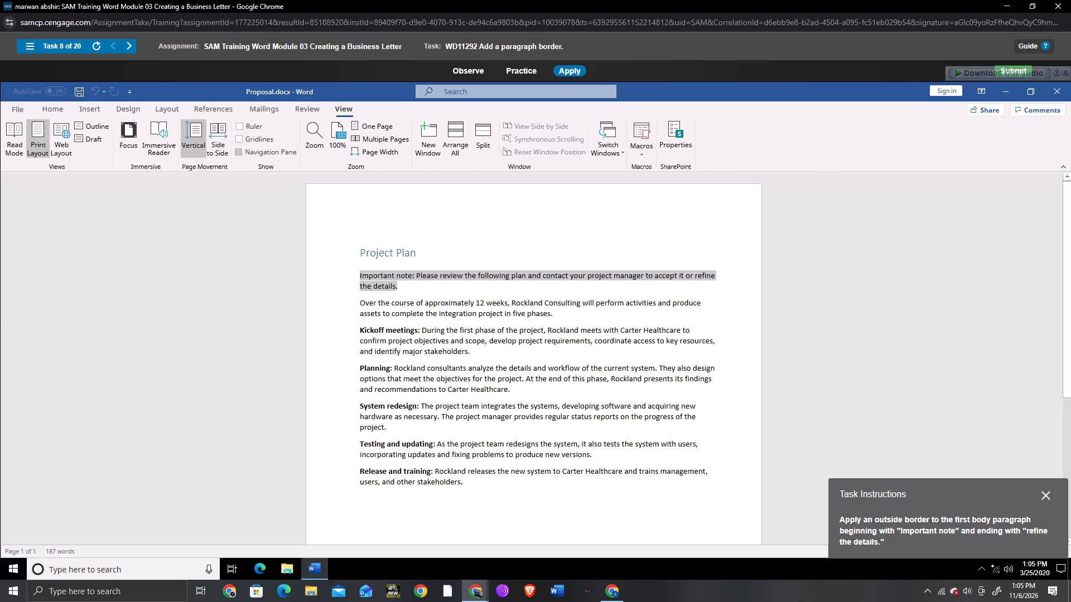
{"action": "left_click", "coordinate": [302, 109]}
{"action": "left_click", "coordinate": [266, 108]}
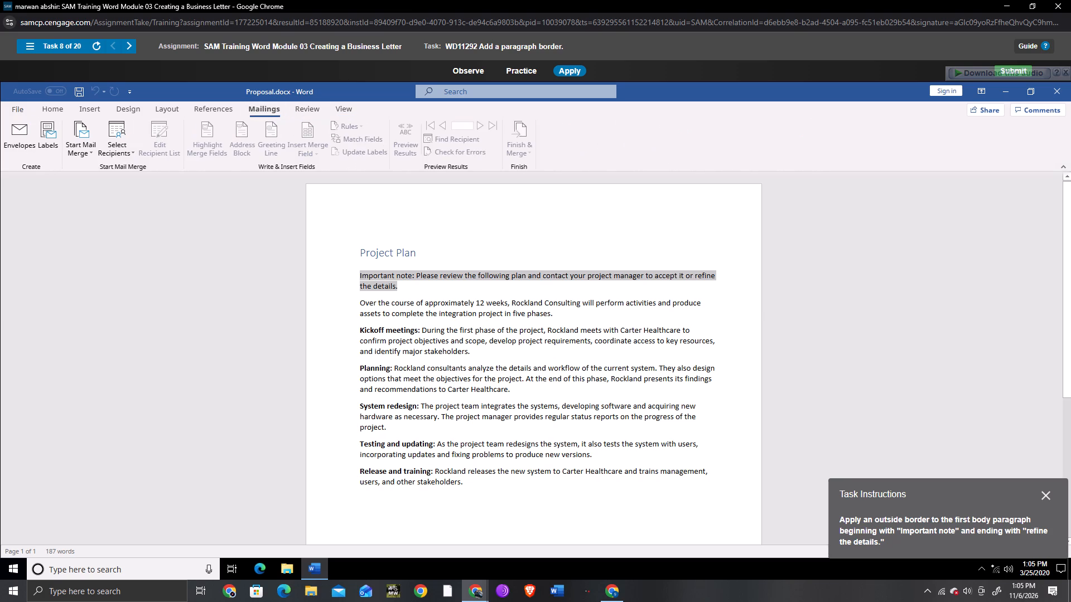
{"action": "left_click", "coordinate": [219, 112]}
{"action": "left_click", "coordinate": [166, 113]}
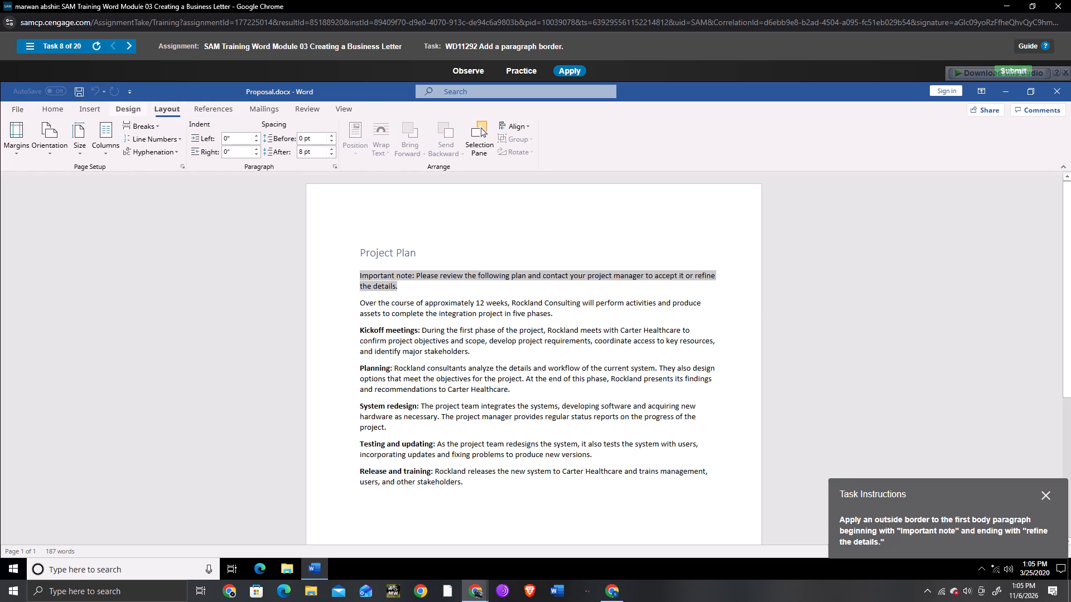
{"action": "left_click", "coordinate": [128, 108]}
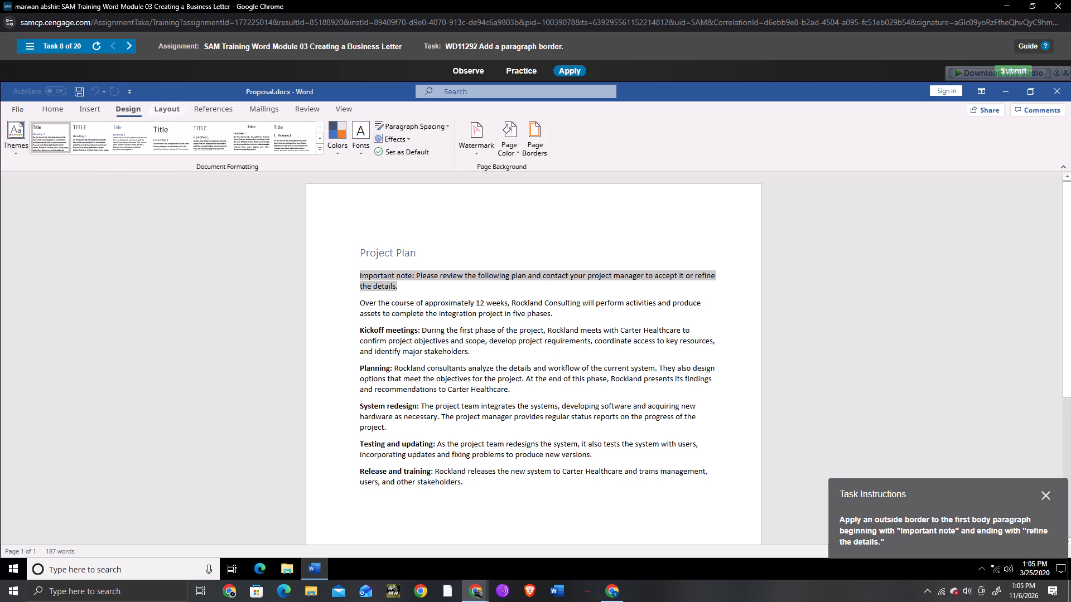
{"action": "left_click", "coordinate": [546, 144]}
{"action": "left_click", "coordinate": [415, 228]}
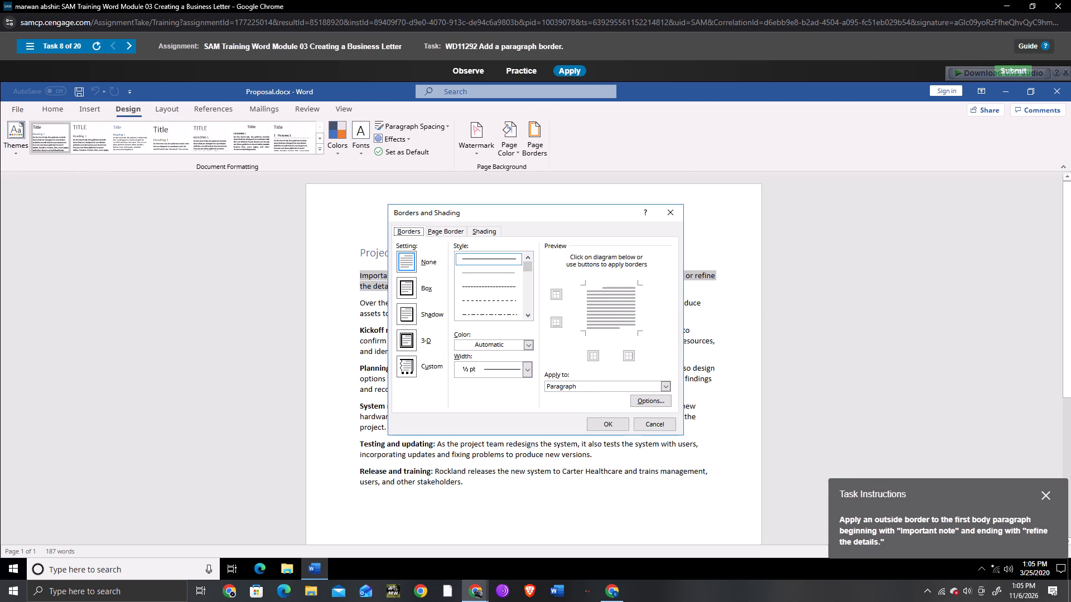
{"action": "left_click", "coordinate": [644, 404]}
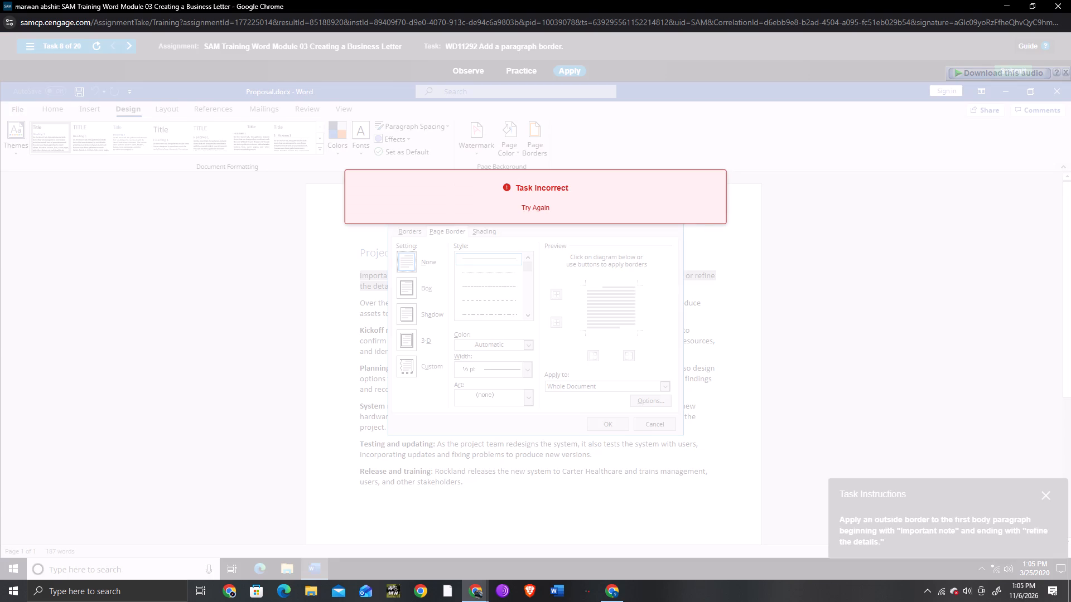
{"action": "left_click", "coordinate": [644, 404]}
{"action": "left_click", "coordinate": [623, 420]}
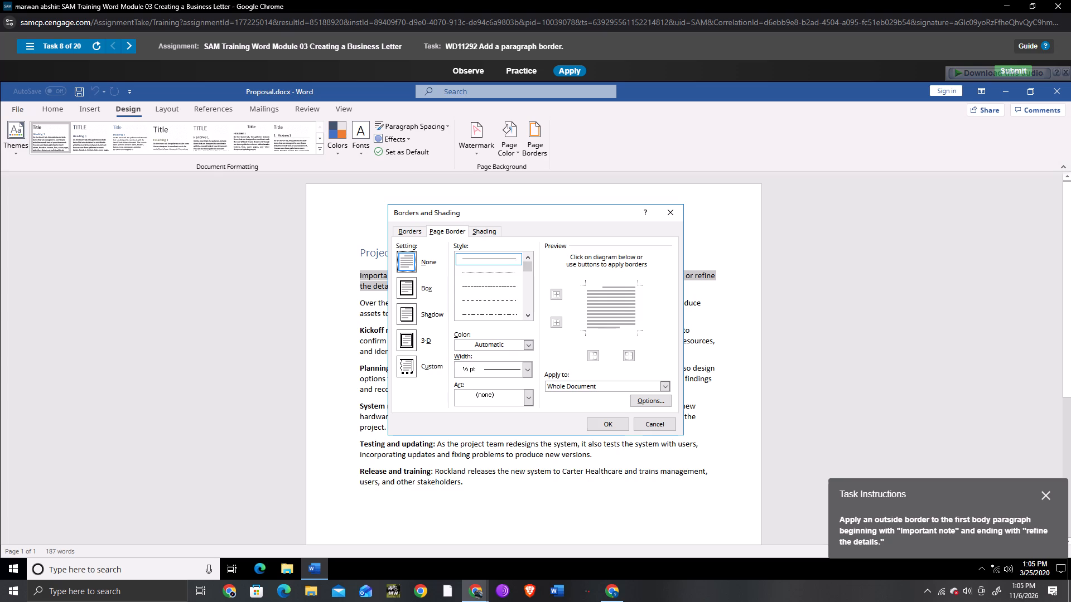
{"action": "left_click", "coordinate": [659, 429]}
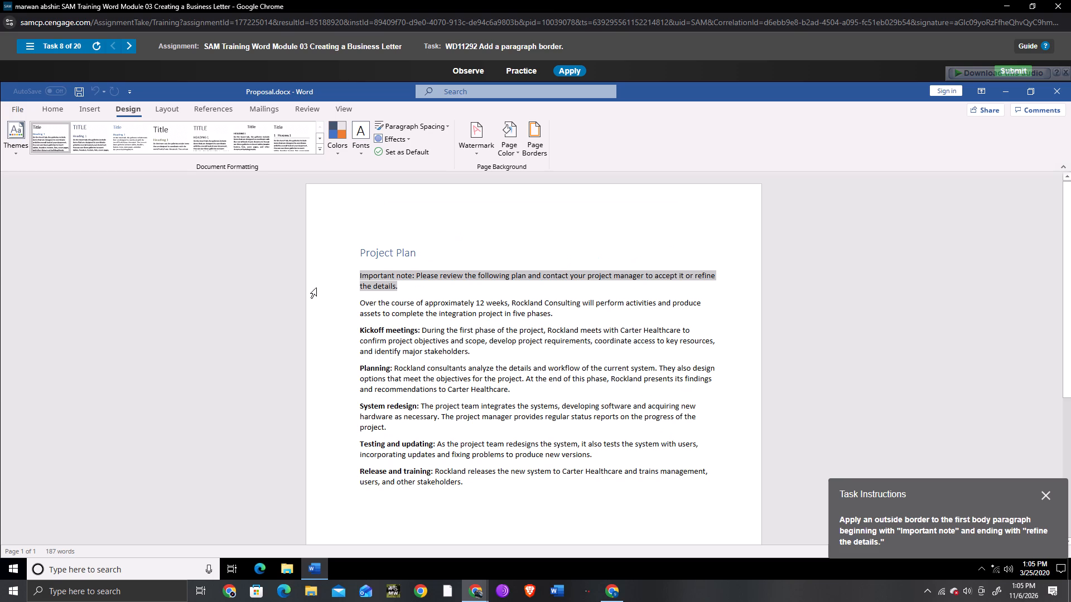
Apply outside borders to the selected first body paragraph, from "Important note" to "refine the details.".
{"action": "left_click", "coordinate": [47, 109]}
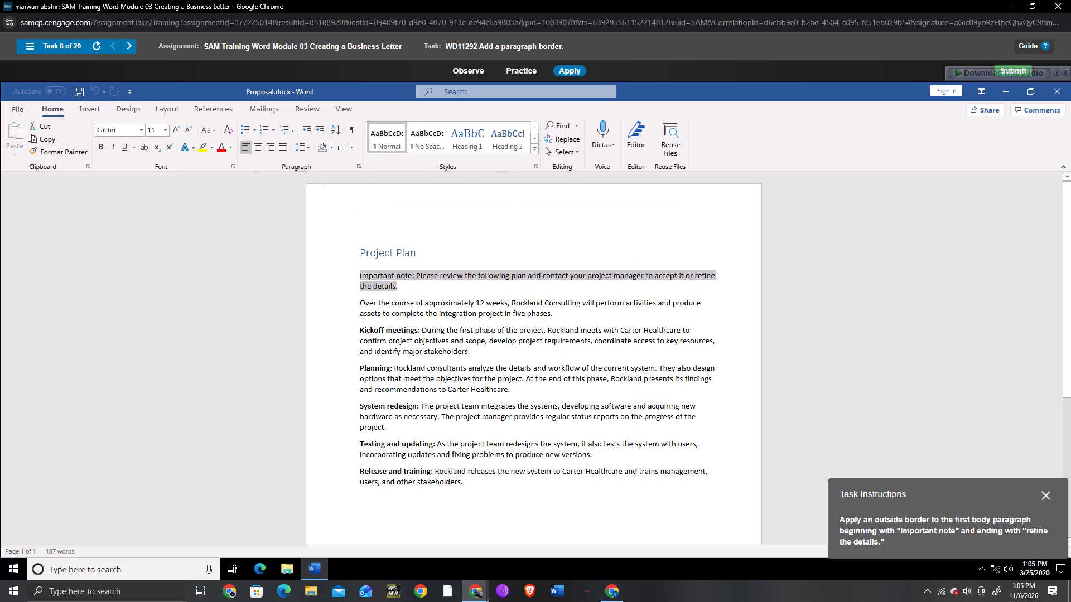
{"action": "left_click", "coordinate": [350, 147]}
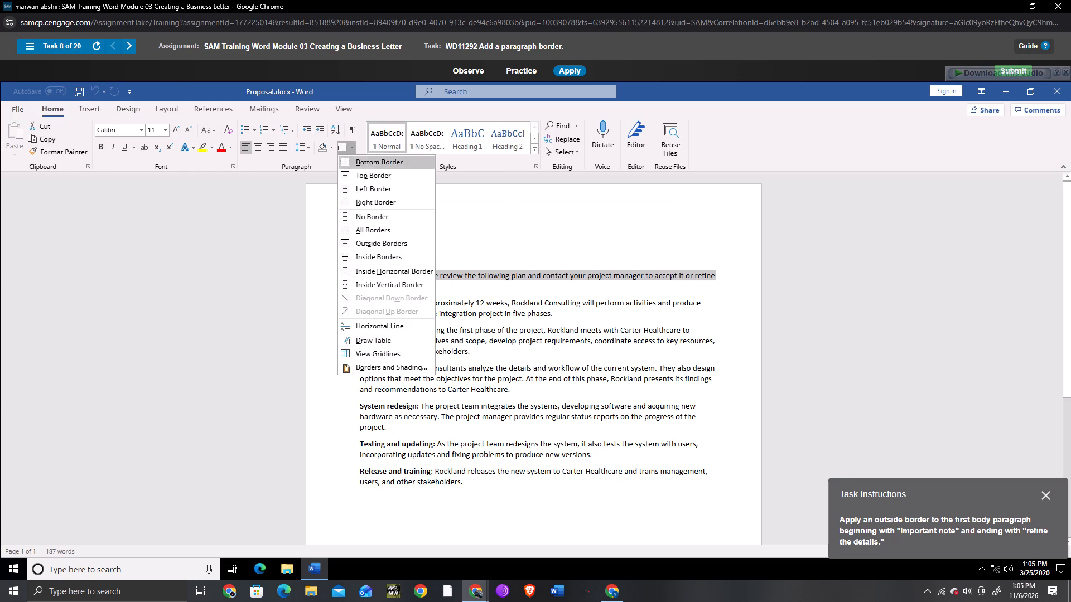
{"action": "left_click", "coordinate": [370, 242]}
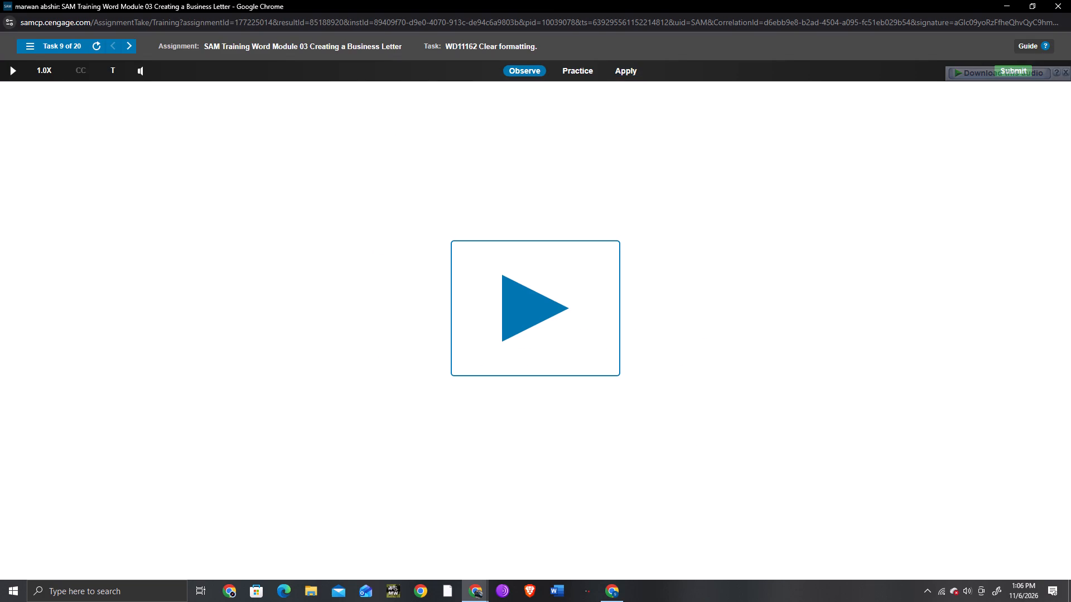
In Task 9's Apply mode, clear all formatting from the first paragraph after the "How It Works" heading.
{"action": "left_click", "coordinate": [619, 72]}
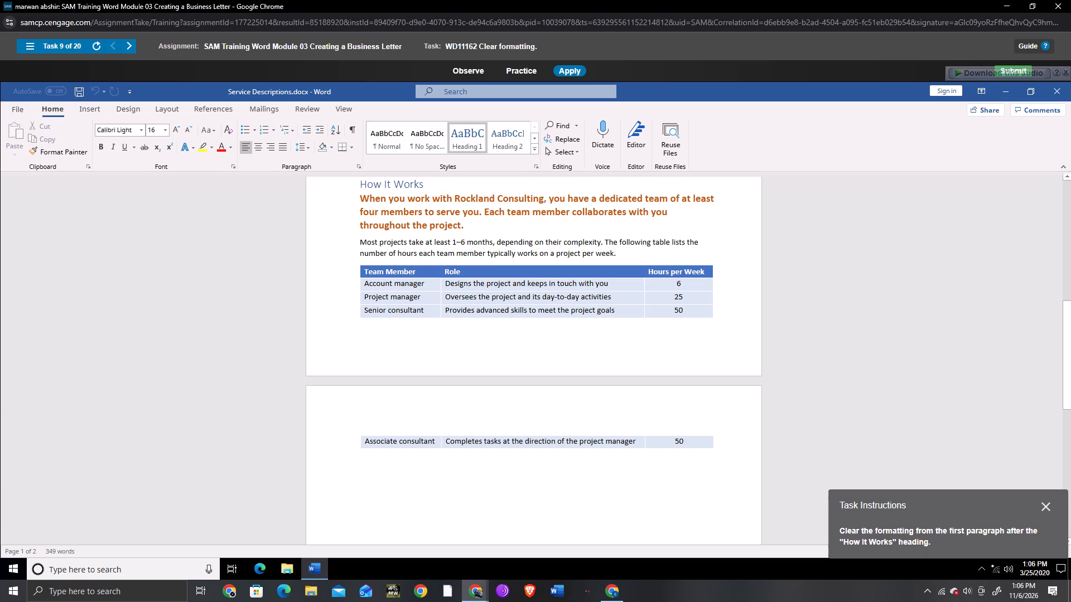
{"action": "left_click_drag", "start_coordinate": [358, 199], "coordinate": [471, 221]}
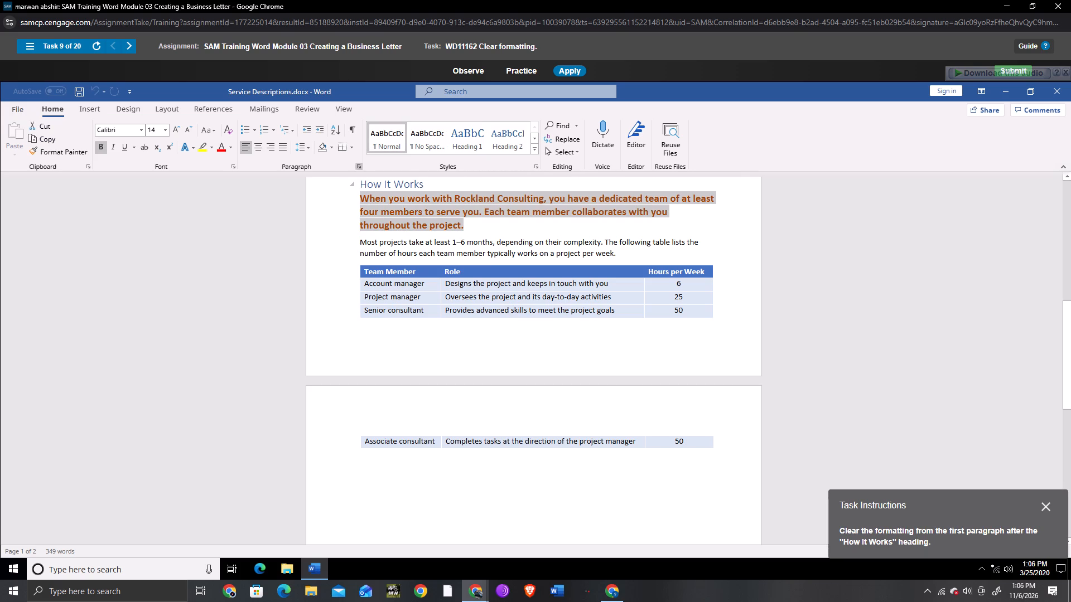
{"action": "left_click", "coordinate": [230, 131]}
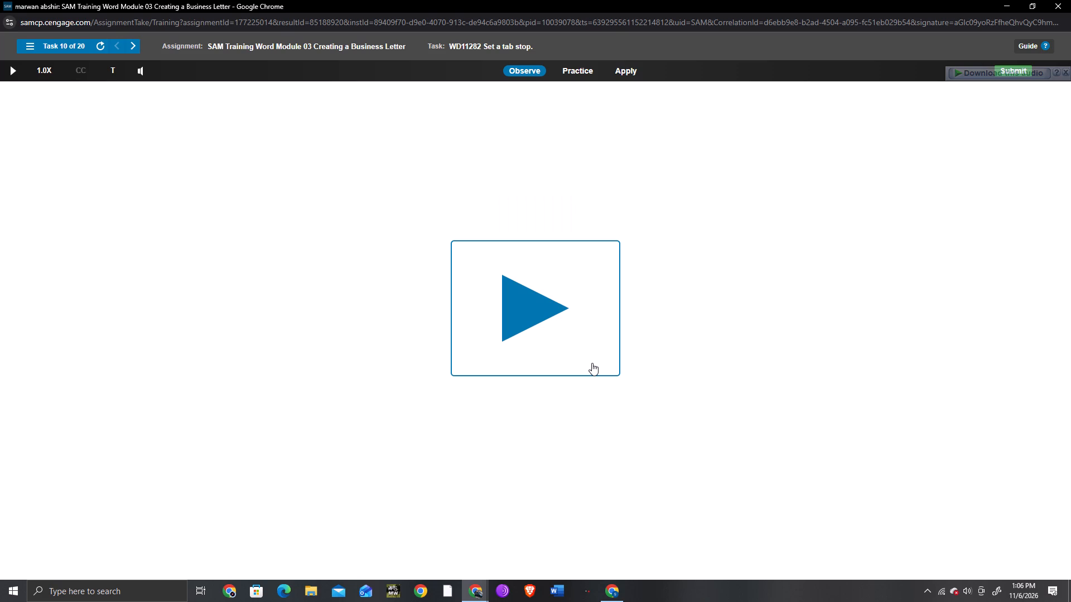
In Task 10's Apply mode, set a left tab stop at 3.5 inches on the date line and align the date at it.
{"action": "left_click", "coordinate": [621, 71]}
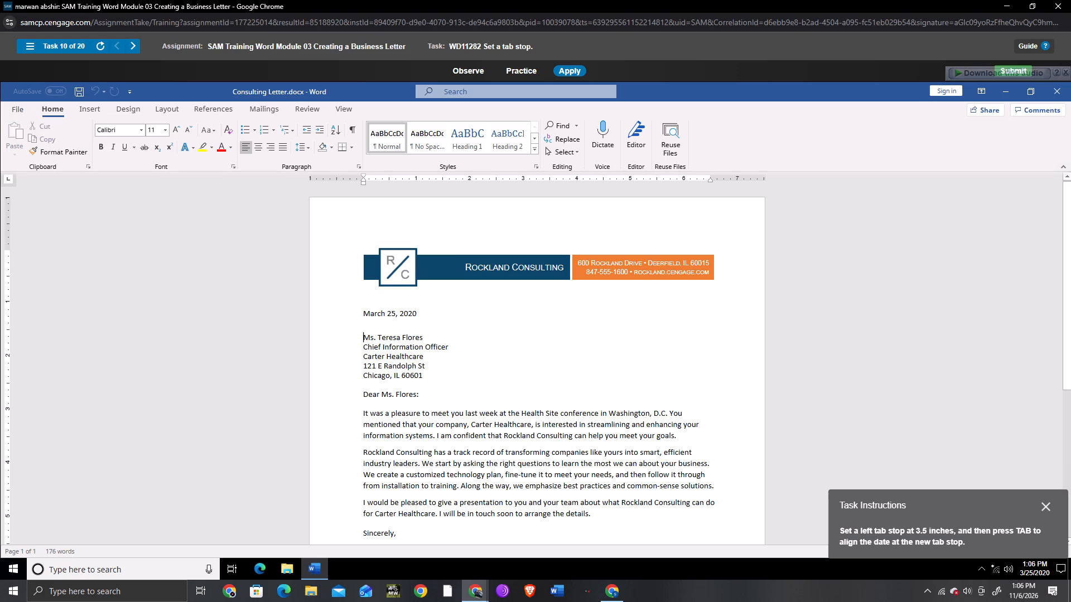
{"action": "left_click", "coordinate": [361, 317]}
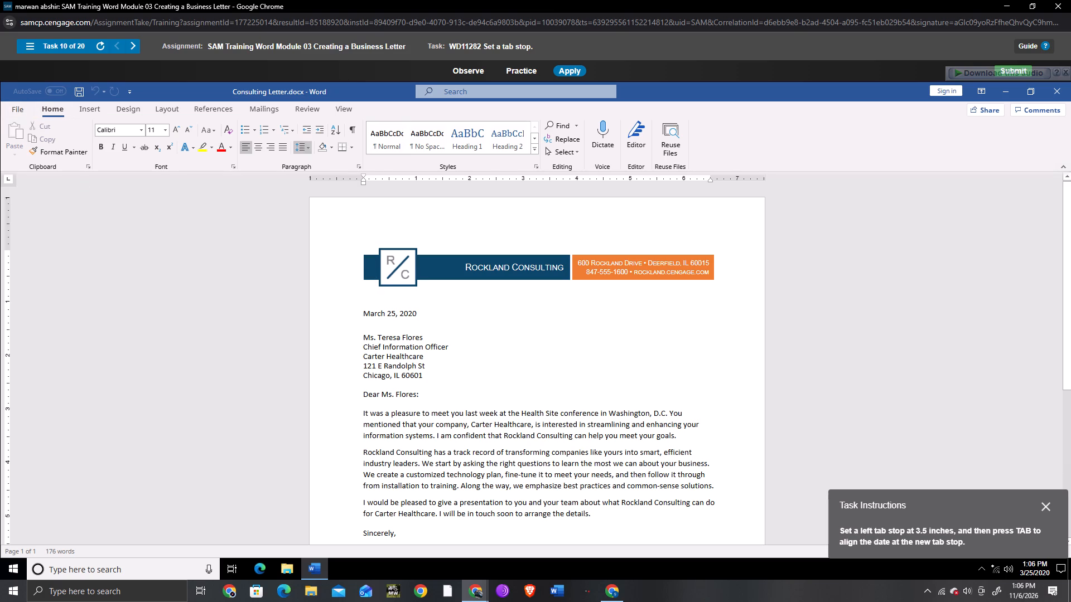
{"action": "left_click", "coordinate": [359, 164]}
{"action": "left_click", "coordinate": [459, 462]}
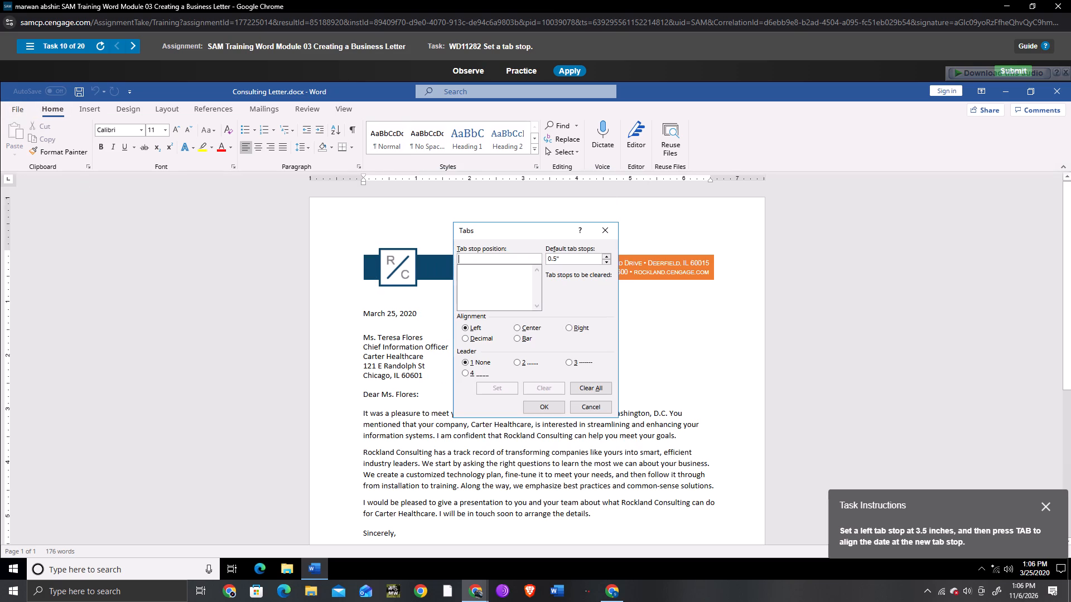
{"action": "type", "text": "3.5"}
{"action": "left_click", "coordinate": [548, 407]}
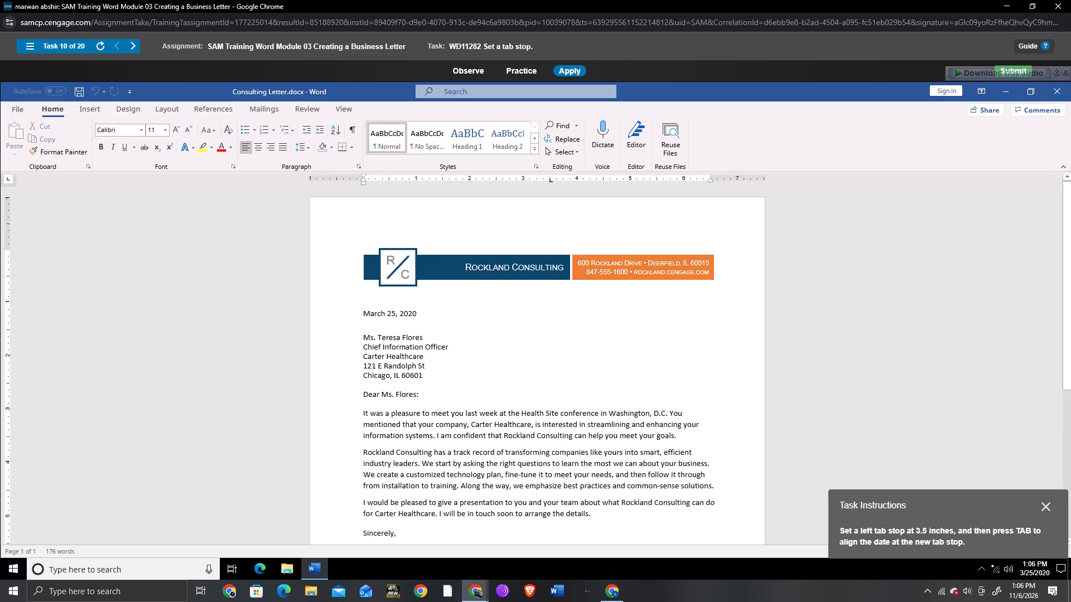
{"action": "key", "text": "Tab"}
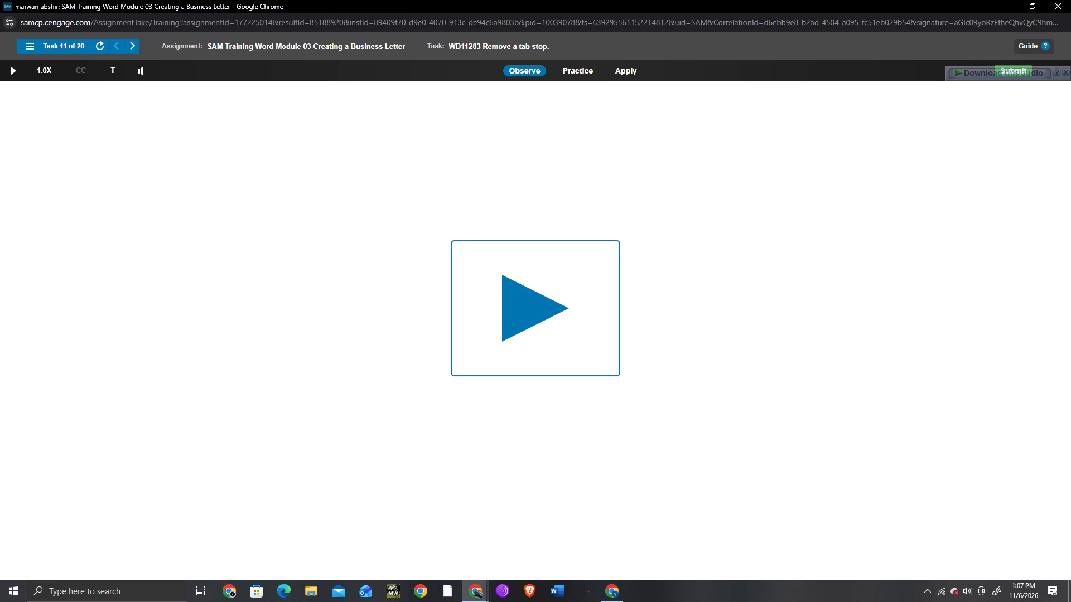
In Task 11's Apply mode, remove the 3.5-inch tab stop from the date line of the letter.
{"action": "left_click", "coordinate": [626, 69]}
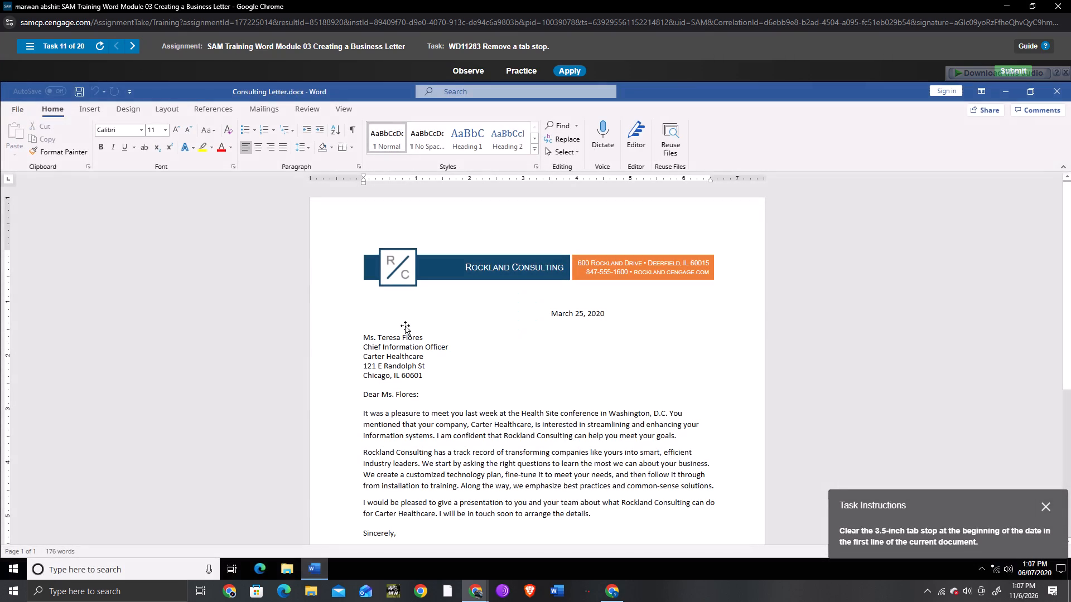
{"action": "left_click", "coordinate": [547, 320]}
{"action": "left_click", "coordinate": [547, 314]}
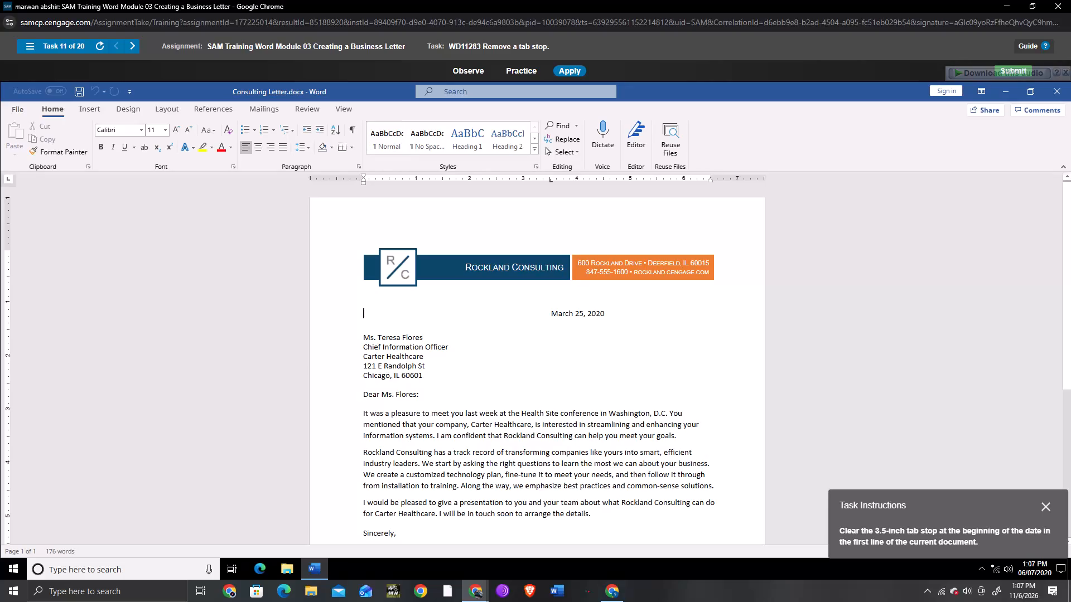
{"action": "left_click", "coordinate": [550, 313]}
{"action": "left_click_drag", "start_coordinate": [549, 181], "coordinate": [552, 222]}
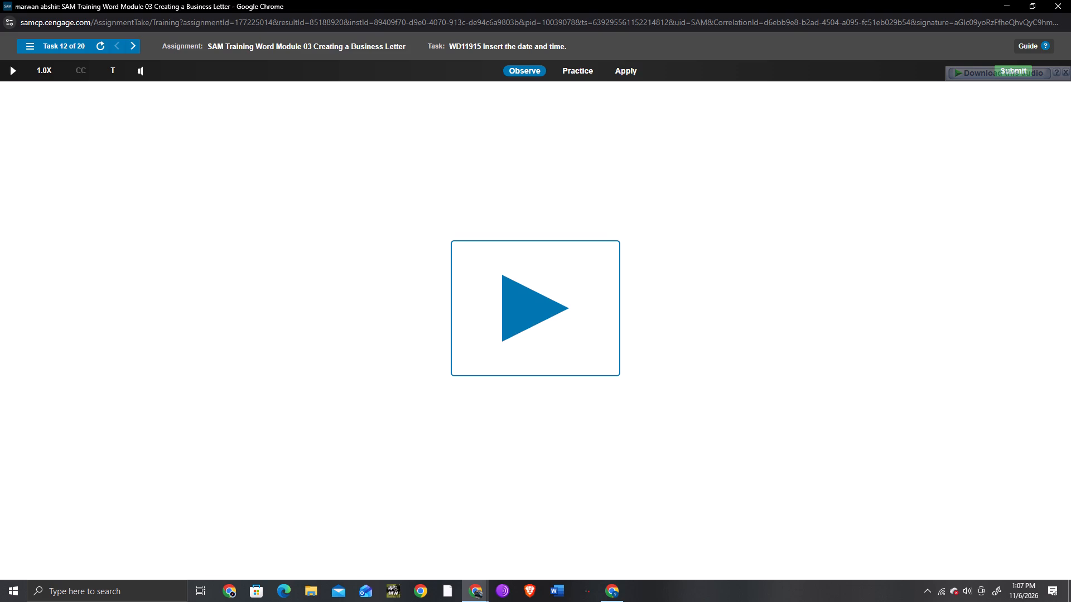
In Task 12's Apply mode, insert the current date in the "July 5, 2020" format in the blank paragraph above the address.
{"action": "left_click", "coordinate": [624, 67]}
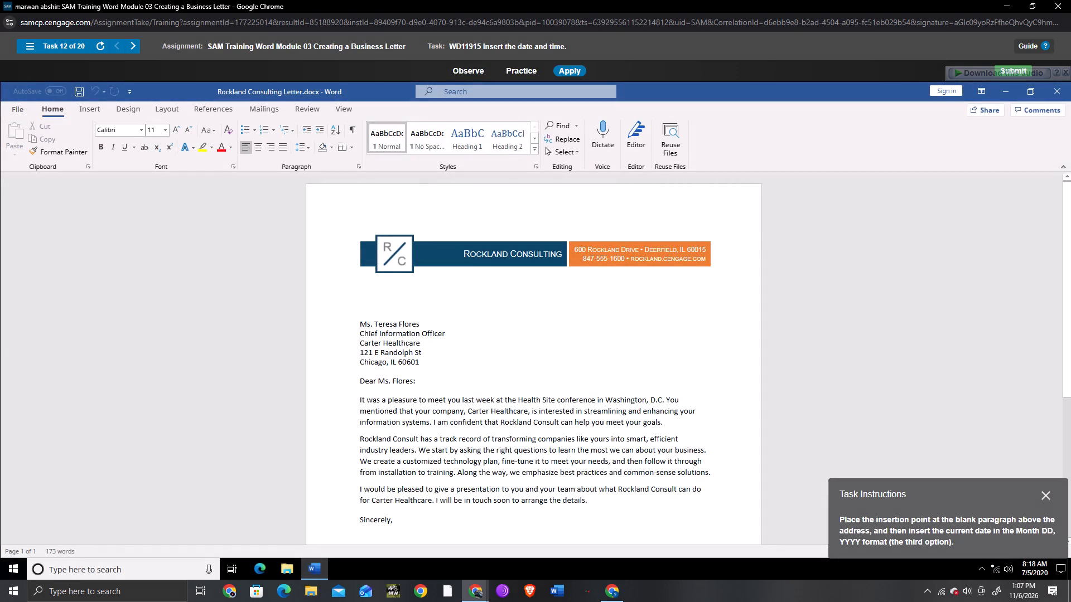
{"action": "left_click", "coordinate": [361, 300]}
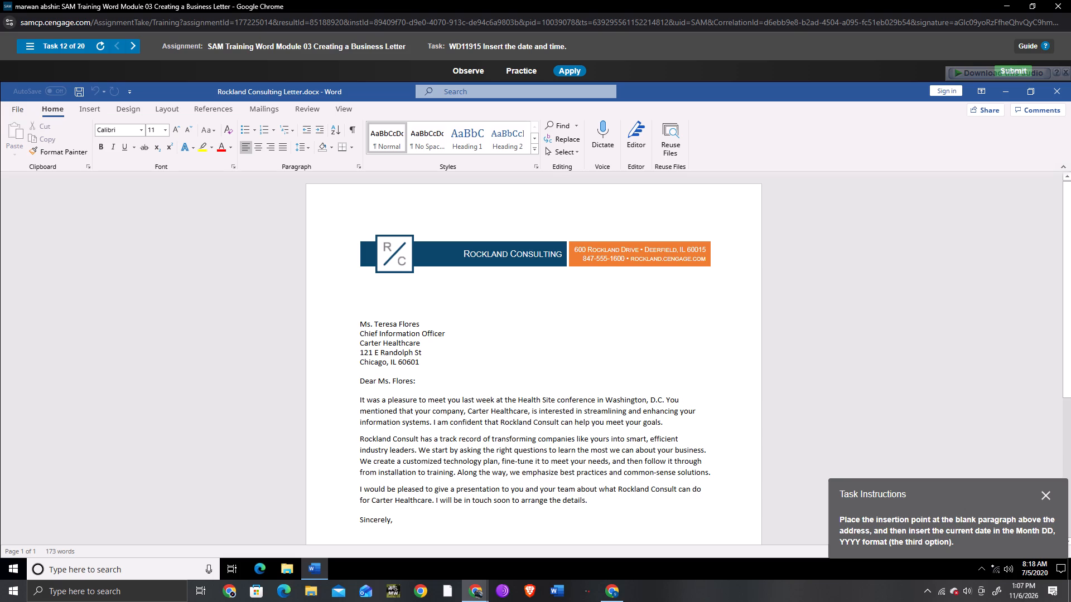
{"action": "left_click", "coordinate": [95, 109]}
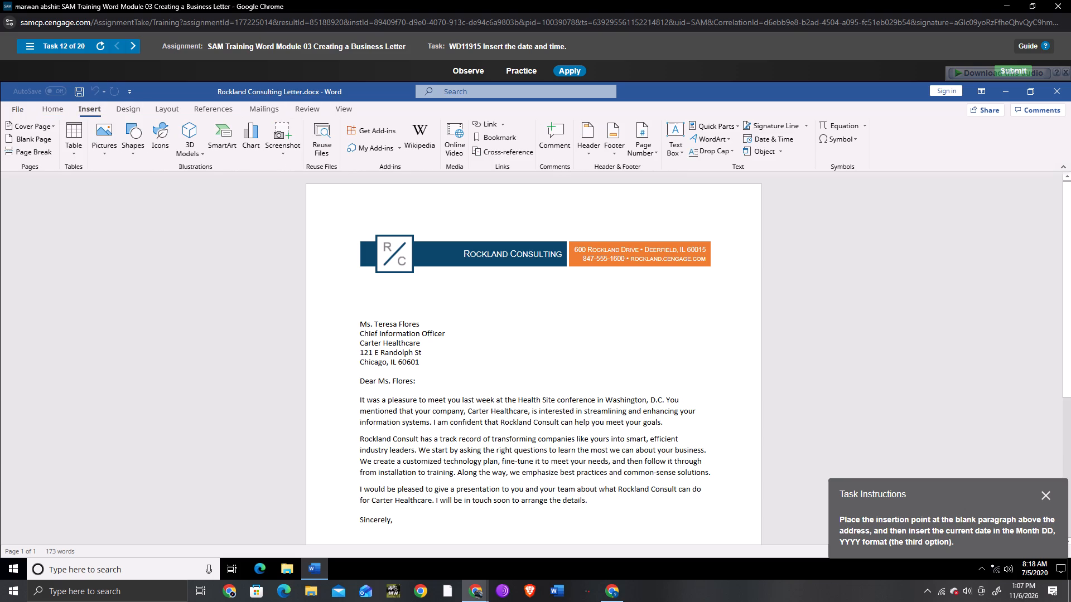
{"action": "left_click", "coordinate": [771, 138]}
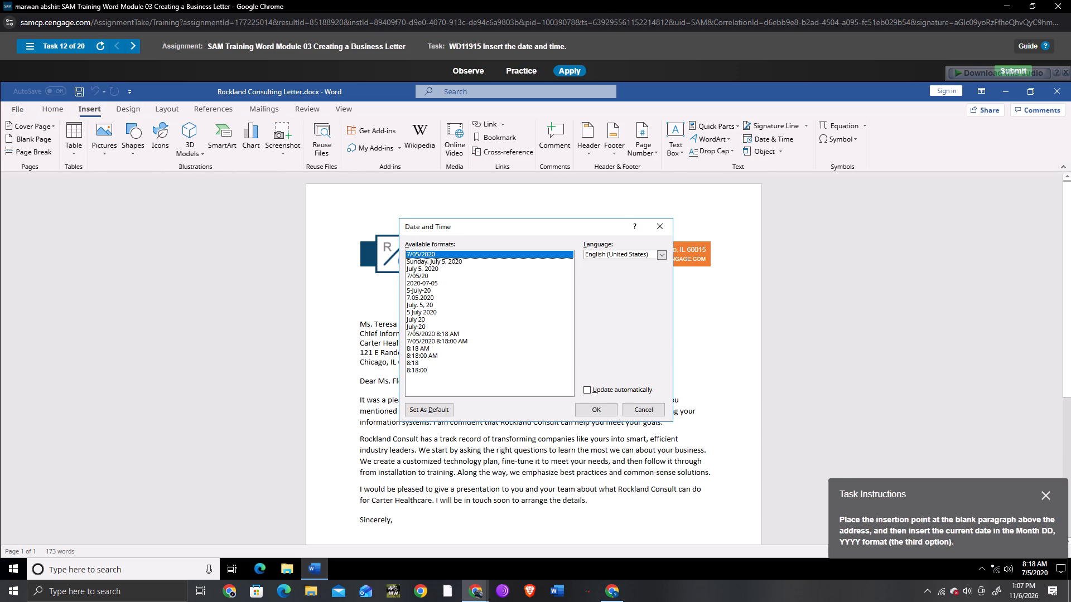
{"action": "left_click", "coordinate": [428, 266]}
{"action": "left_click", "coordinate": [606, 407]}
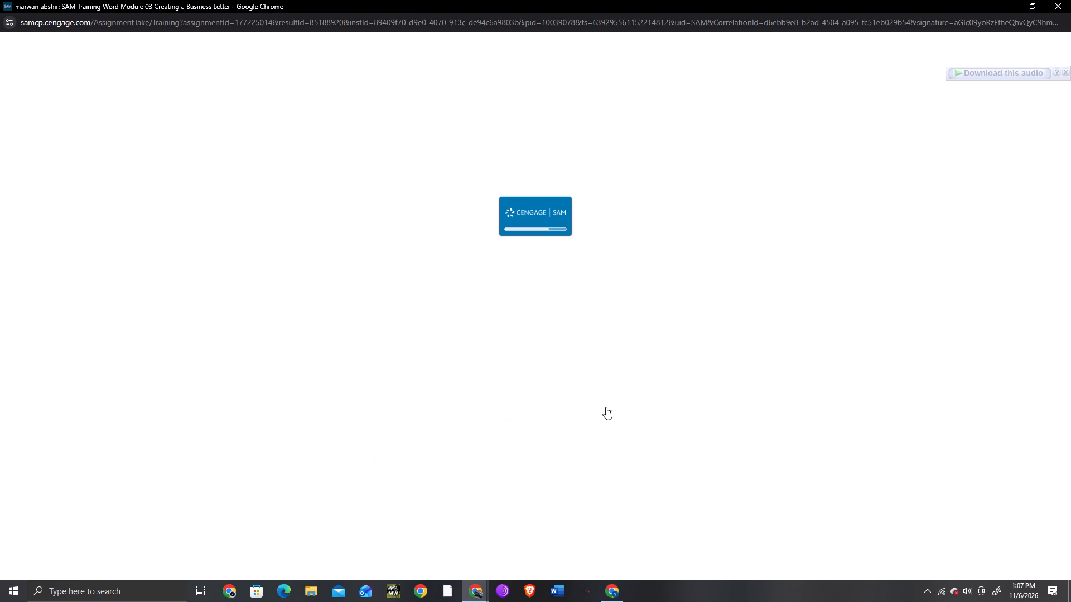
In Task 13's Apply mode, insert a table with 4 columns and 3 rows in the blank paragraph below the "Rockland will schedule" paragraph.
{"action": "left_click", "coordinate": [623, 70]}
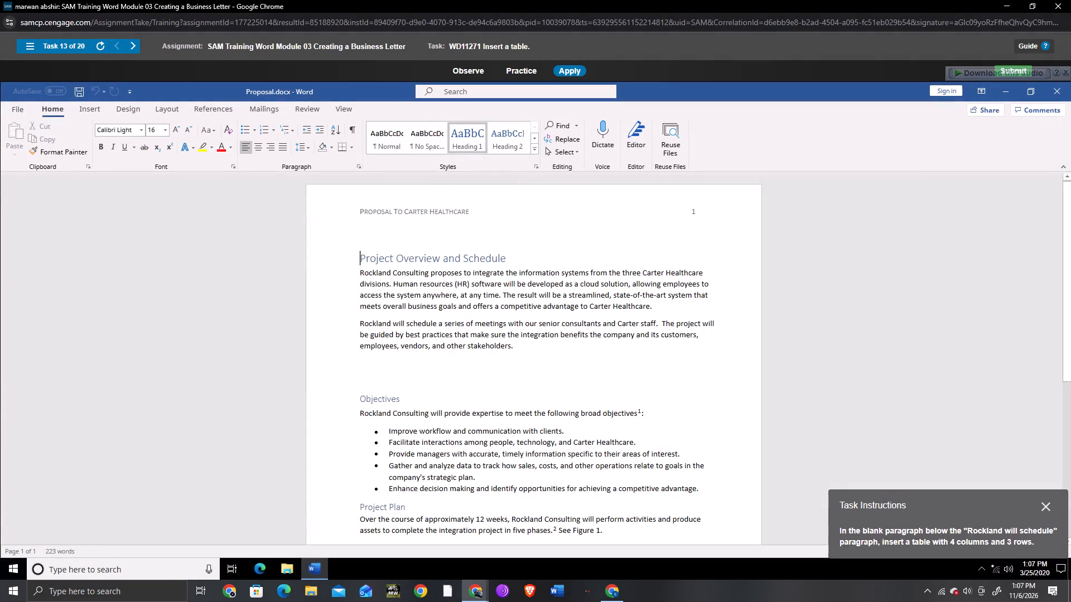
{"action": "left_click", "coordinate": [358, 360]}
{"action": "left_click", "coordinate": [79, 110]}
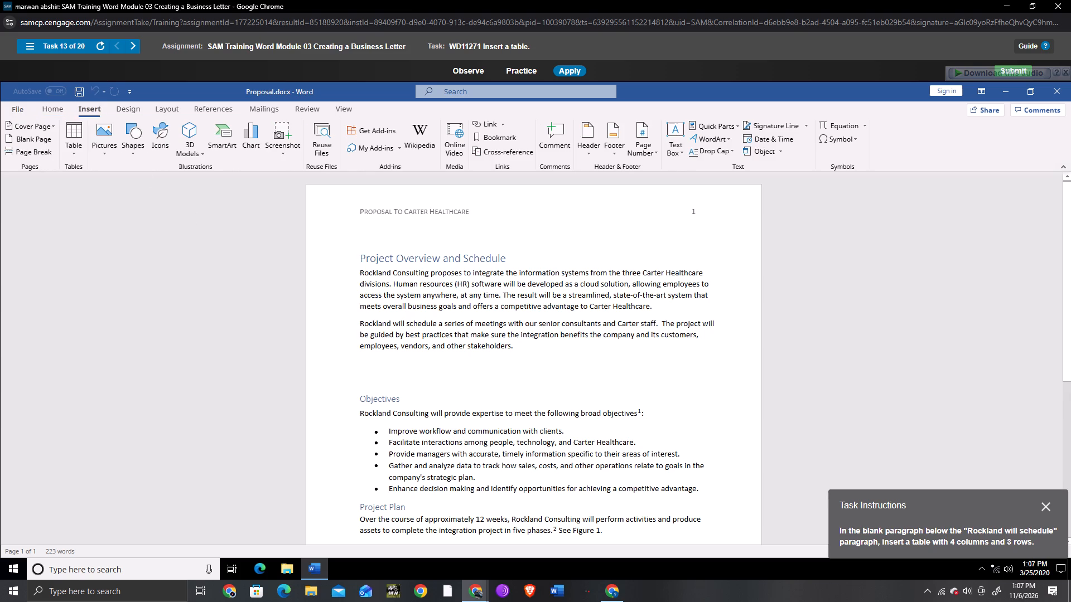
{"action": "left_click", "coordinate": [75, 155]}
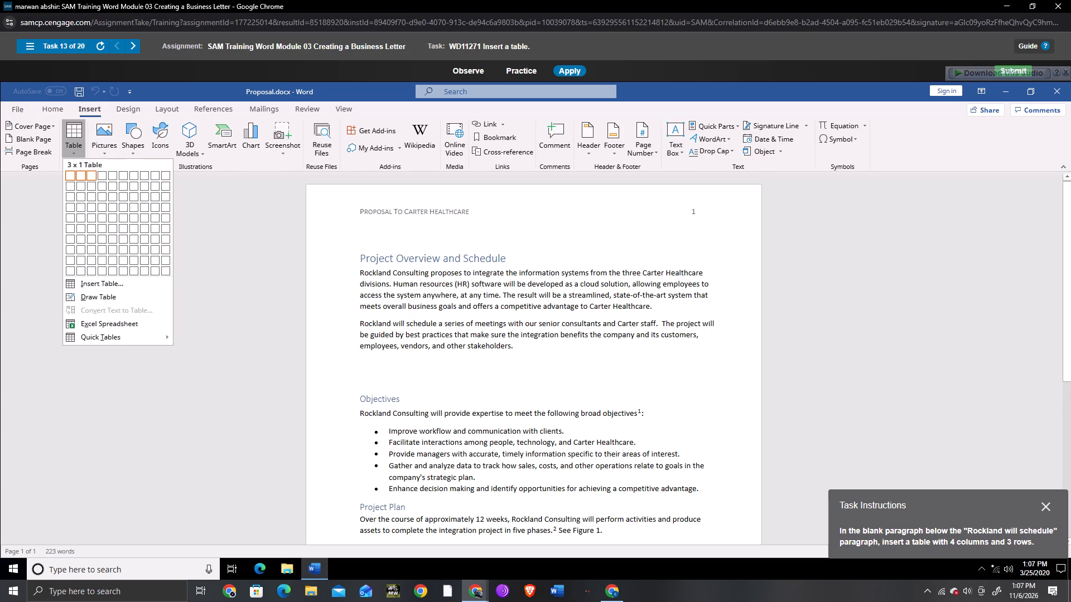
{"action": "left_click", "coordinate": [102, 194]}
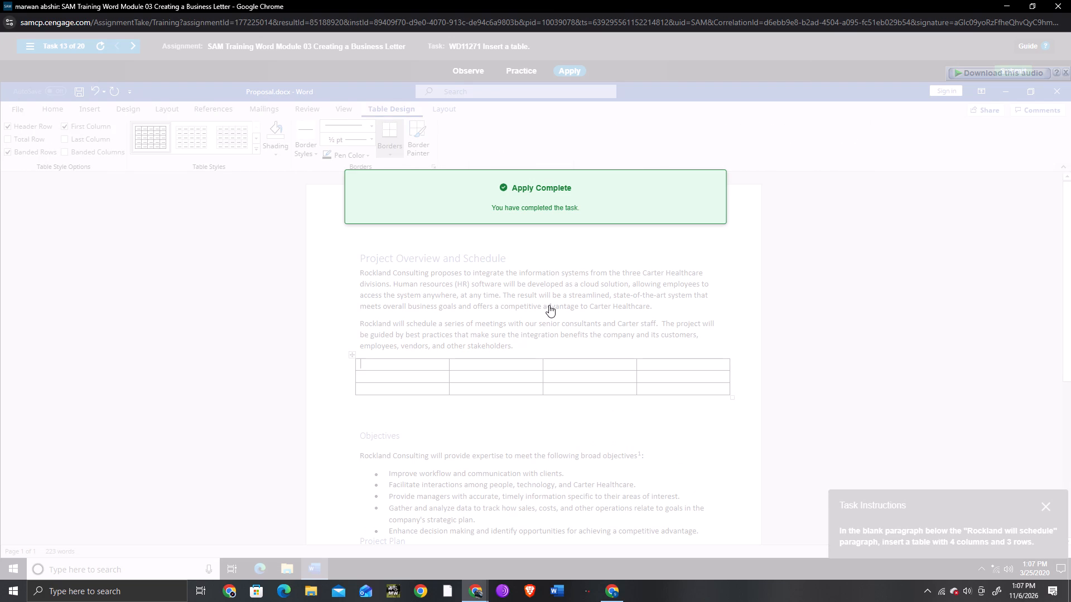
In Task 14's Apply mode, apply the Grid Table 5 Dark – Accent 1 style to the whole team member table.
{"action": "left_click", "coordinate": [626, 76]}
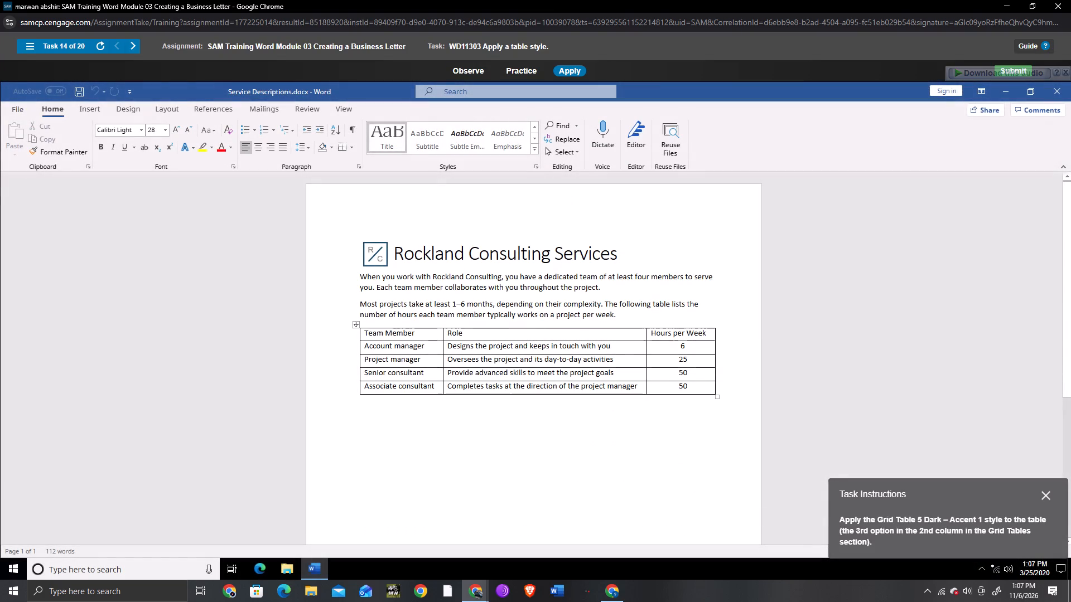
{"action": "left_click", "coordinate": [353, 326]}
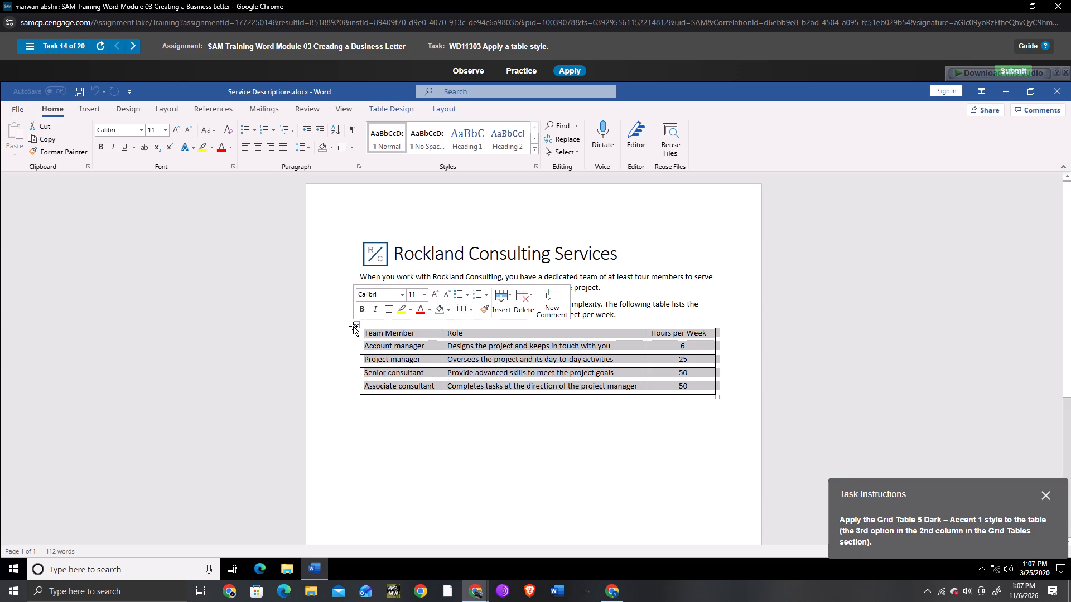
{"action": "left_click", "coordinate": [397, 110]}
{"action": "left_click", "coordinate": [257, 149]}
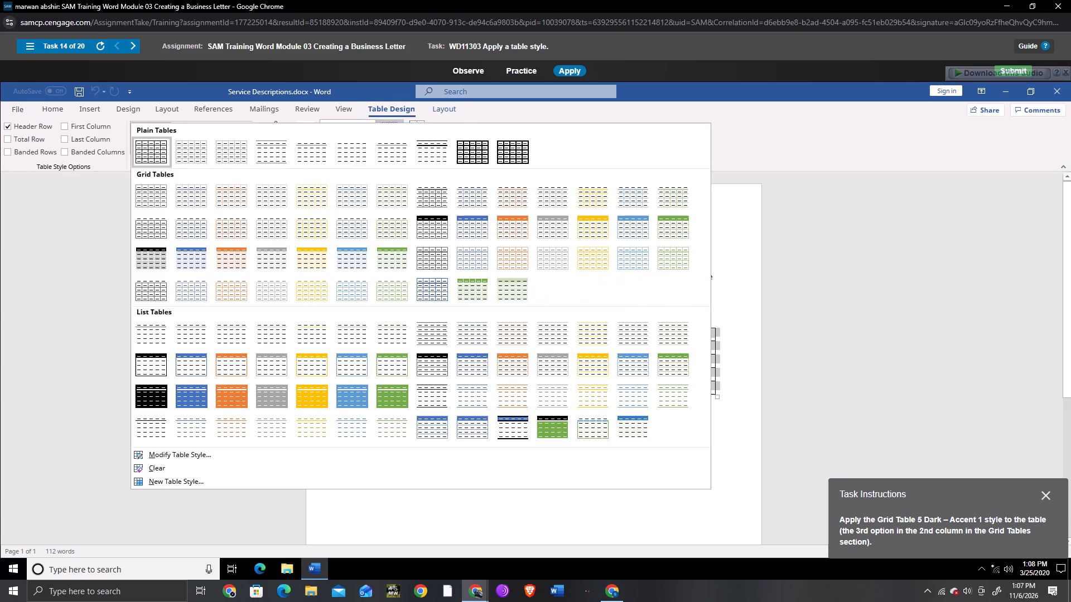
{"action": "left_click", "coordinate": [195, 258]}
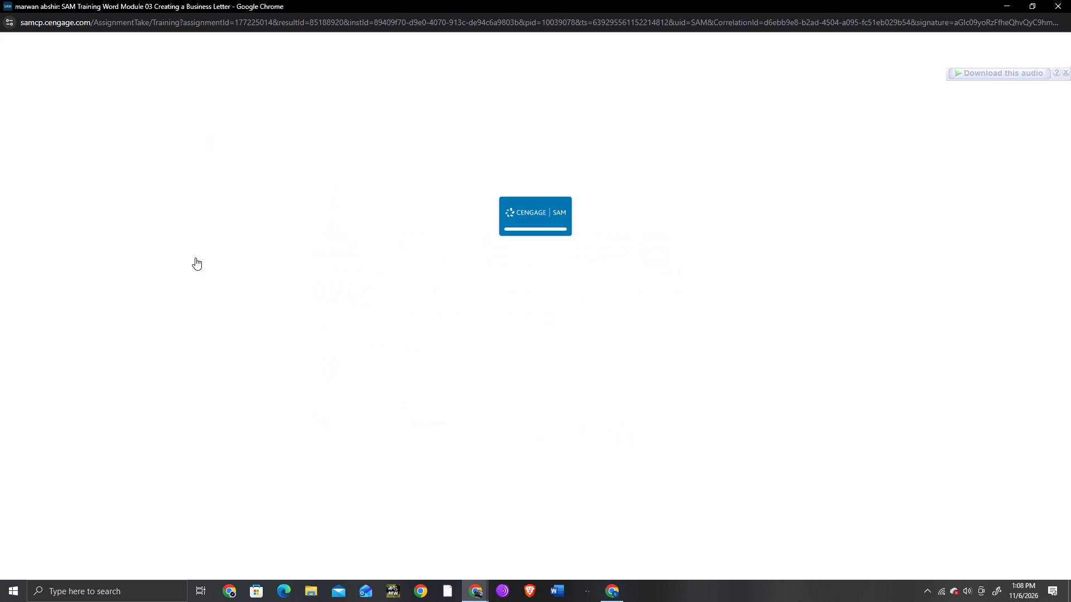
In Task 15's Apply mode, insert a table row above "Systems Overview" and a column to the left of "Attendees".
{"action": "left_click", "coordinate": [620, 70]}
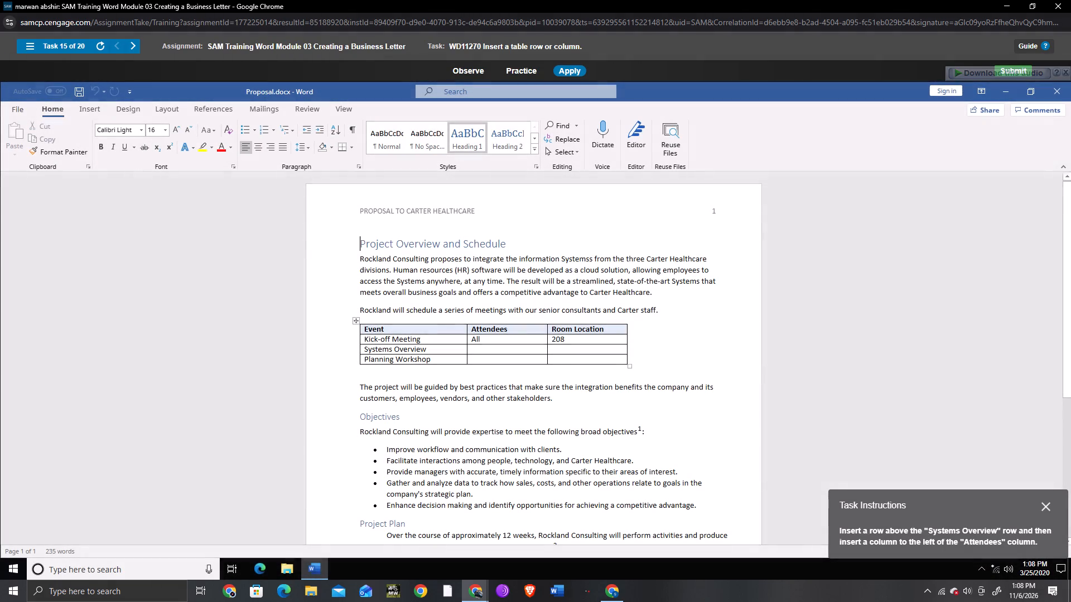
{"action": "left_click", "coordinate": [355, 343]}
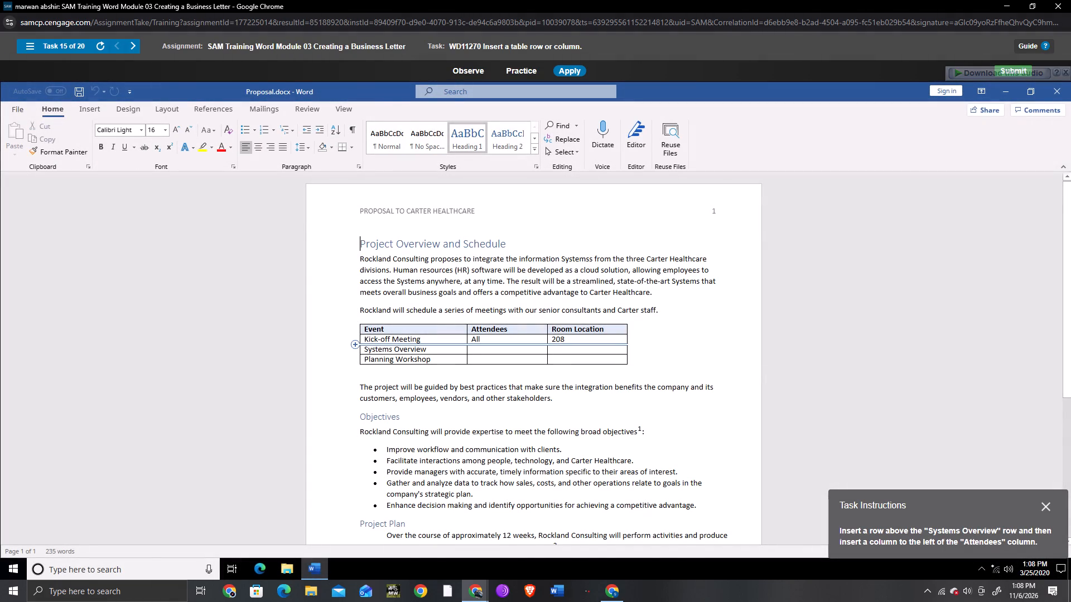
{"action": "left_click", "coordinate": [469, 319]}
{"action": "left_click", "coordinate": [466, 321]}
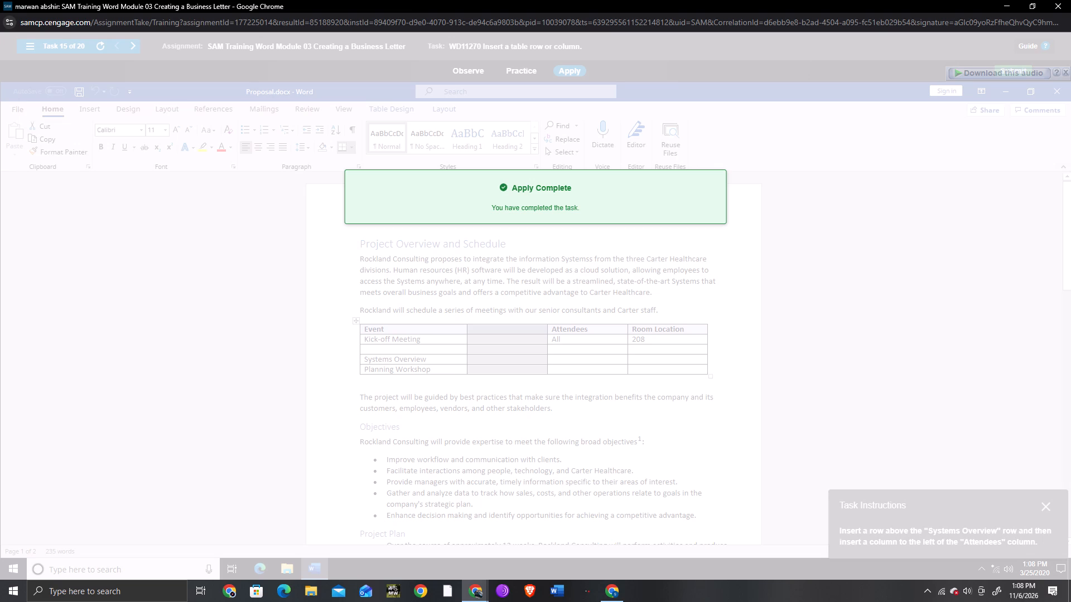
In Task 16's Apply mode, delete the entire Date, Event and Location table from the proposal.
{"action": "left_click", "coordinate": [629, 69]}
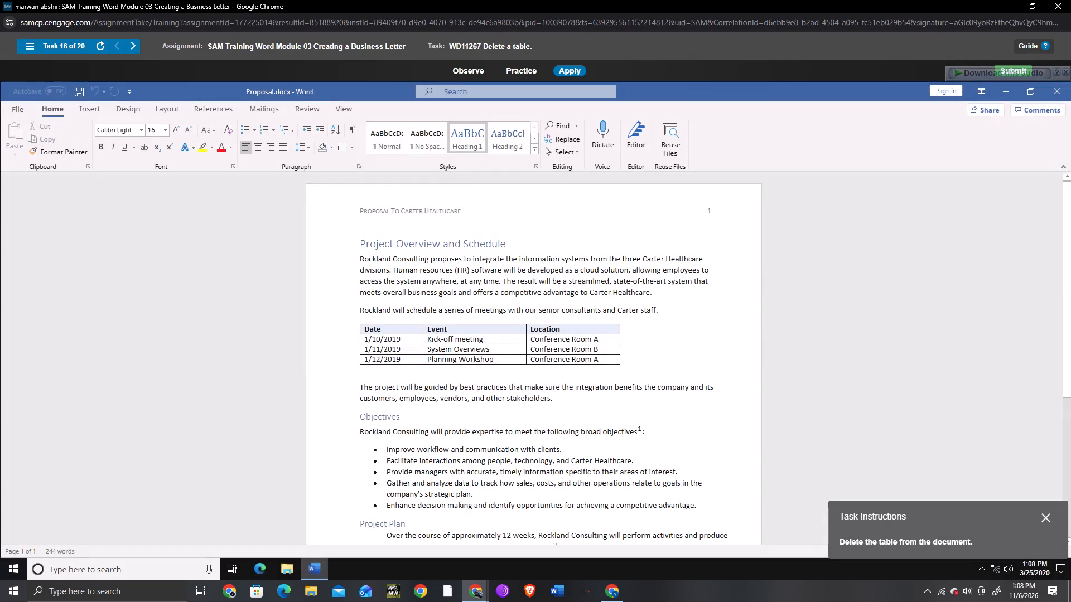
{"action": "left_click", "coordinate": [358, 324]}
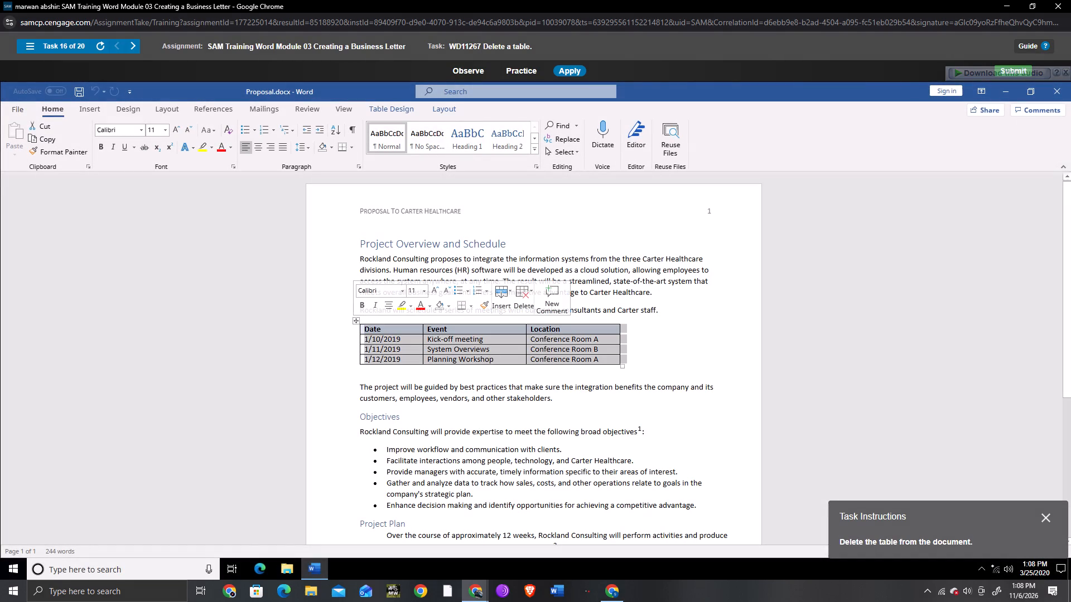
{"action": "key", "text": "BackSpace"}
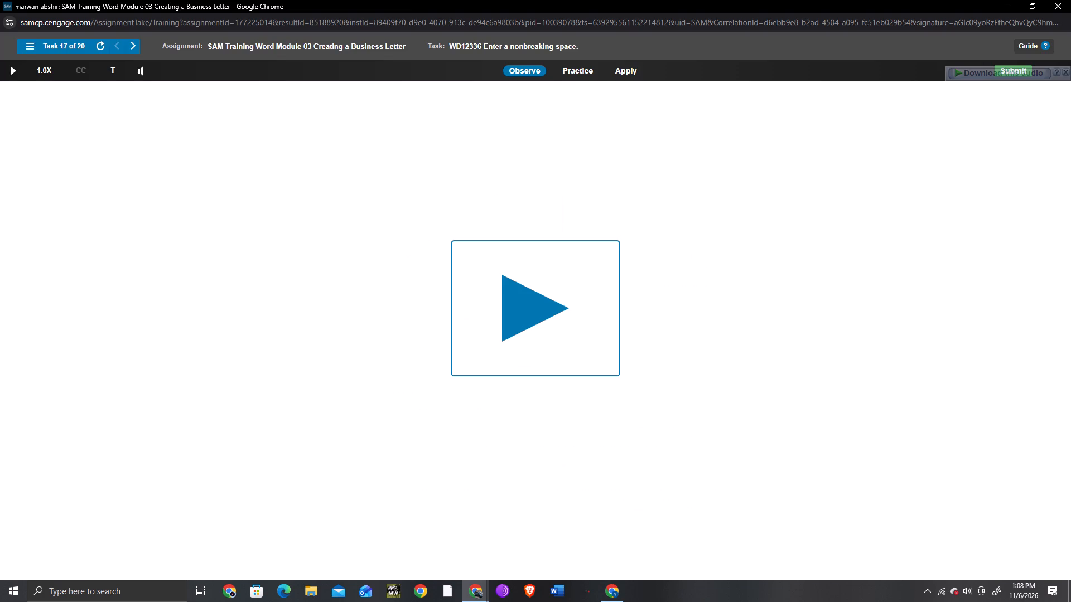
In Task 17's Apply mode, replace the space ending the first body paragraph's first line with a nonbreaking space.
{"action": "left_click", "coordinate": [629, 71]}
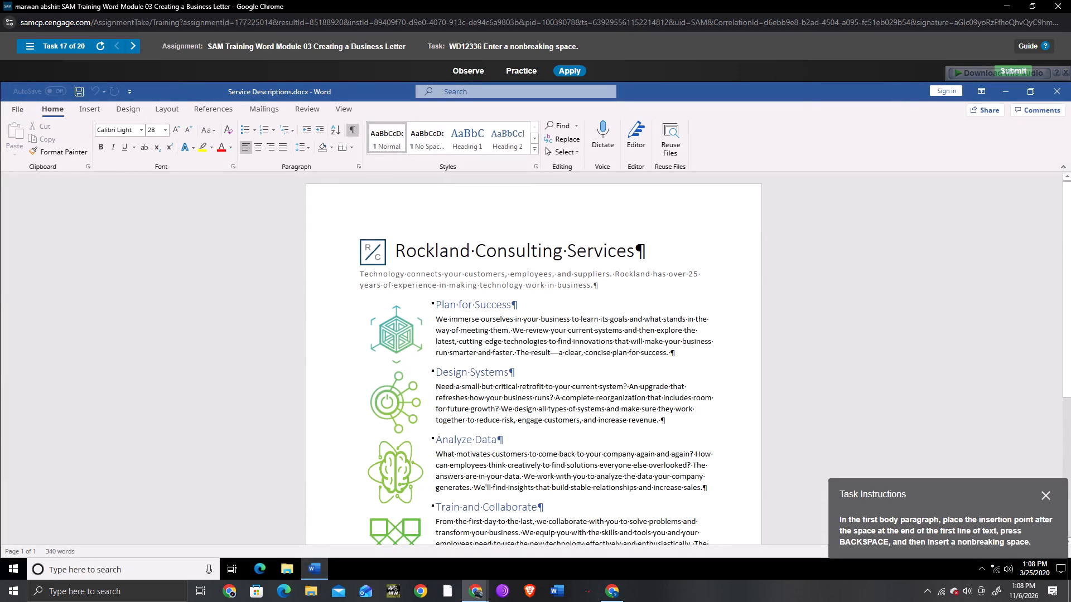
{"action": "left_click", "coordinate": [711, 272]}
{"action": "key", "text": "BackSpace"}
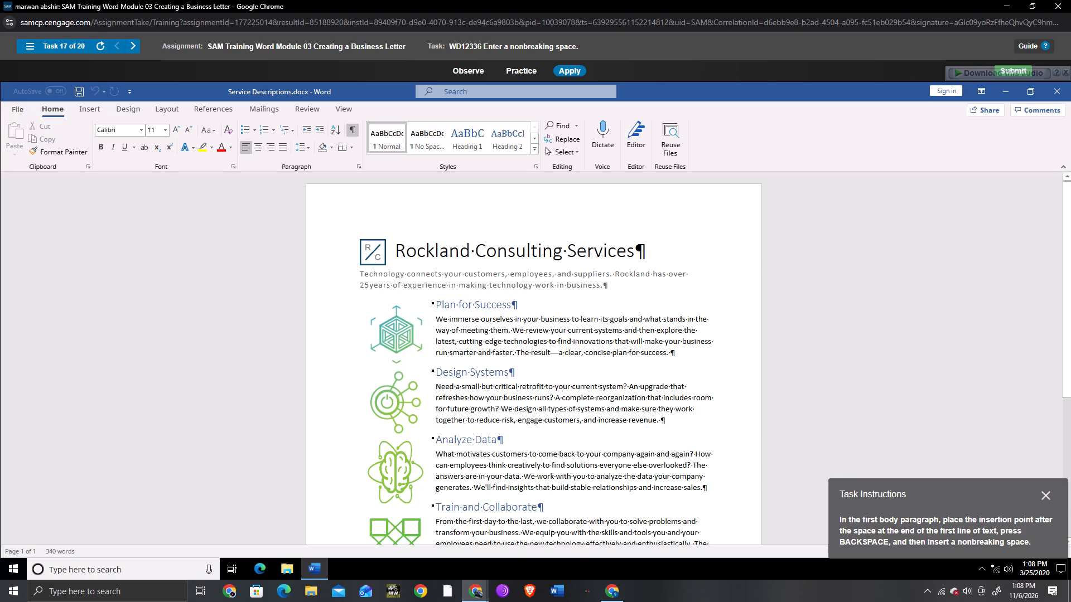
{"action": "key", "text": "ctrl+shift+space"}
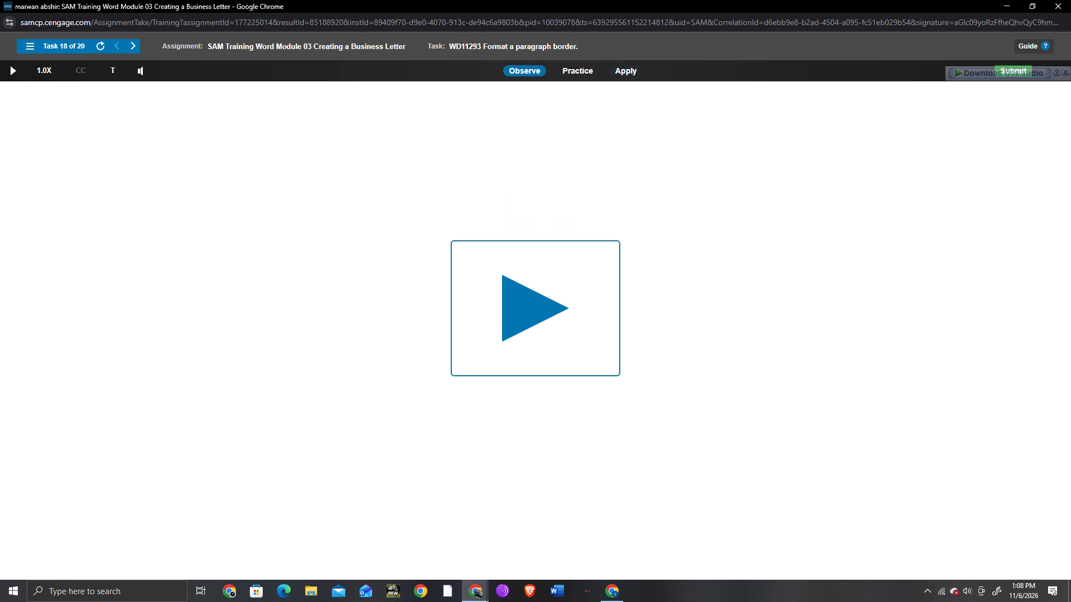
Start Task 18 in Apply mode and select the boxed paragraph from "Important note" to "refine the details.".
{"action": "left_click", "coordinate": [629, 64]}
{"action": "left_click", "coordinate": [629, 70]}
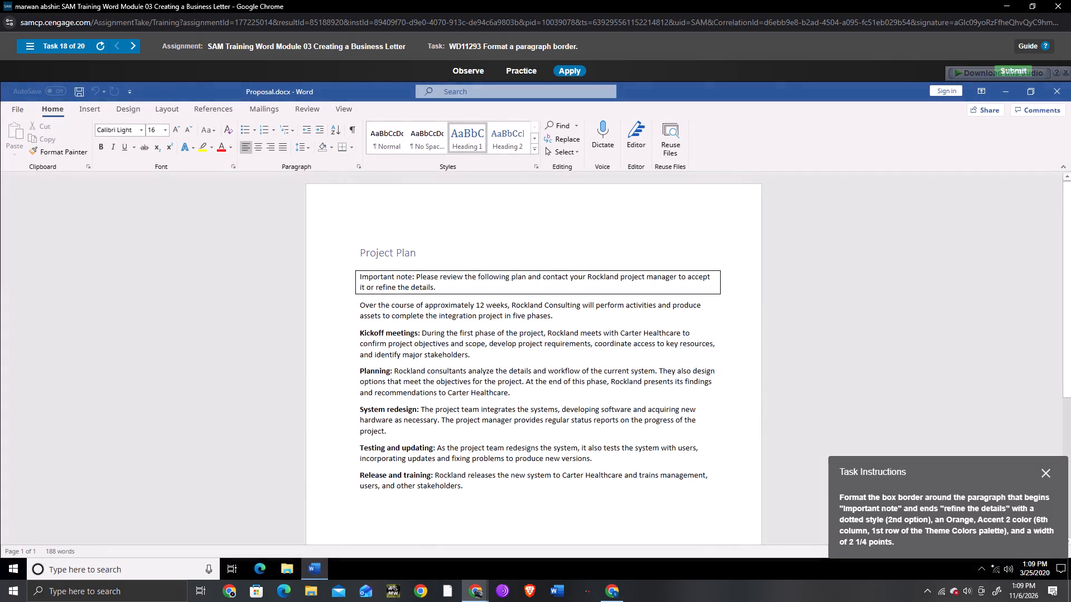
{"action": "left_click_drag", "start_coordinate": [451, 285], "coordinate": [358, 275]}
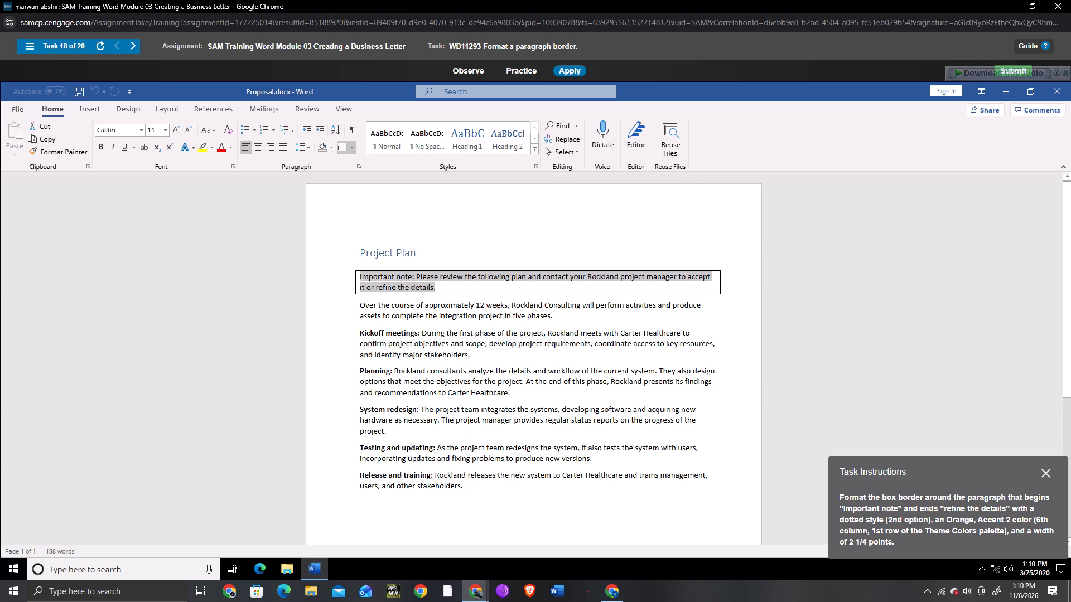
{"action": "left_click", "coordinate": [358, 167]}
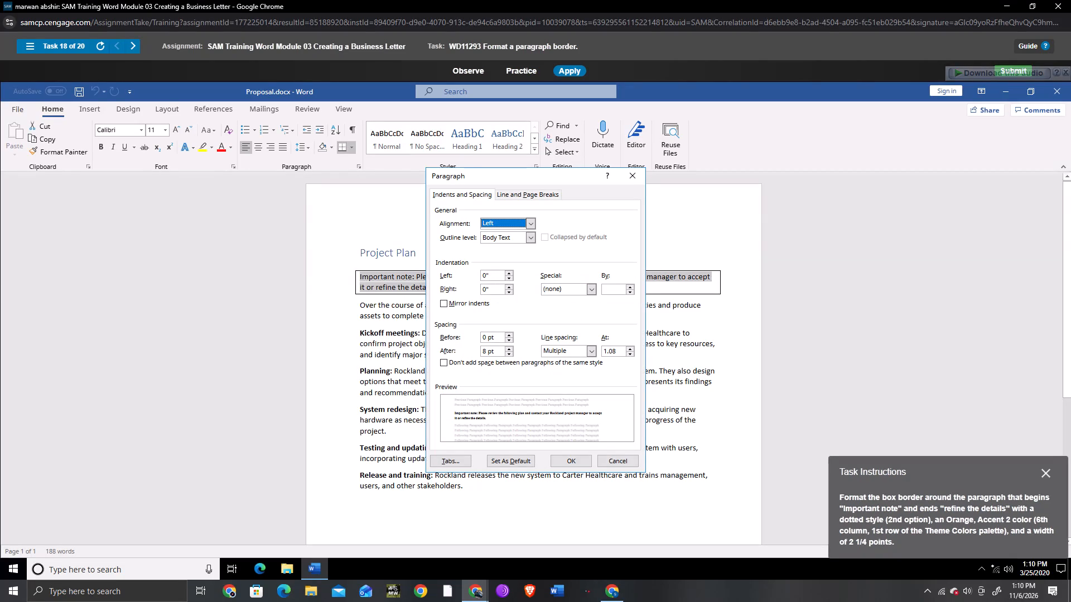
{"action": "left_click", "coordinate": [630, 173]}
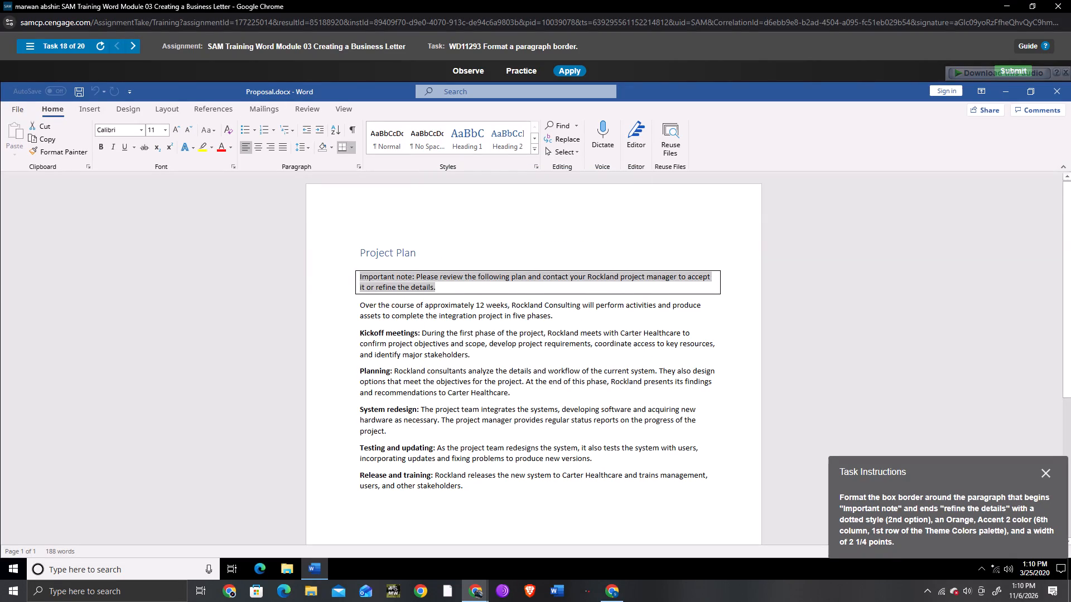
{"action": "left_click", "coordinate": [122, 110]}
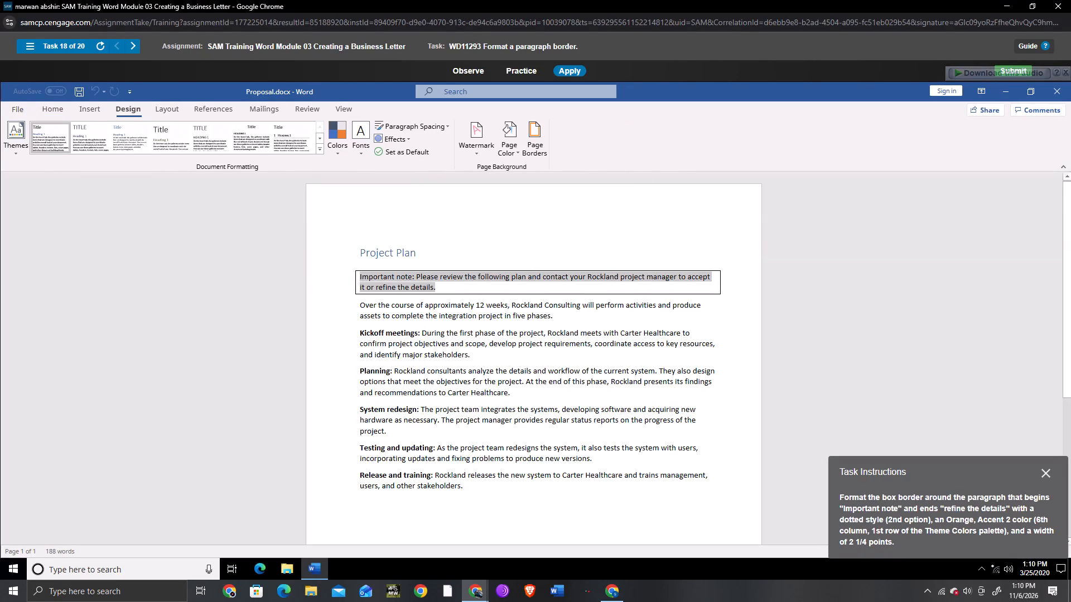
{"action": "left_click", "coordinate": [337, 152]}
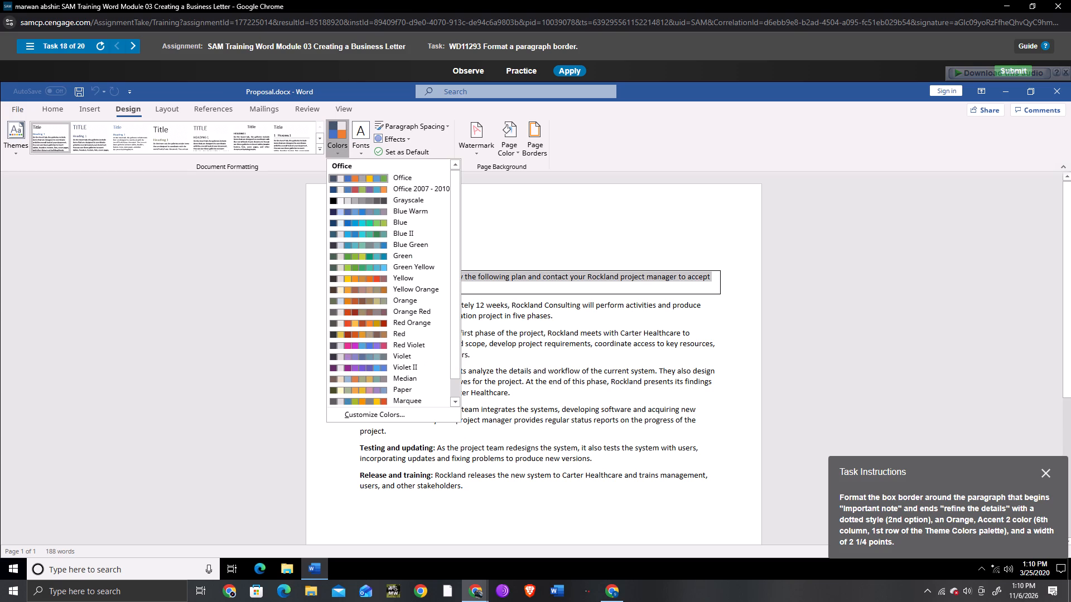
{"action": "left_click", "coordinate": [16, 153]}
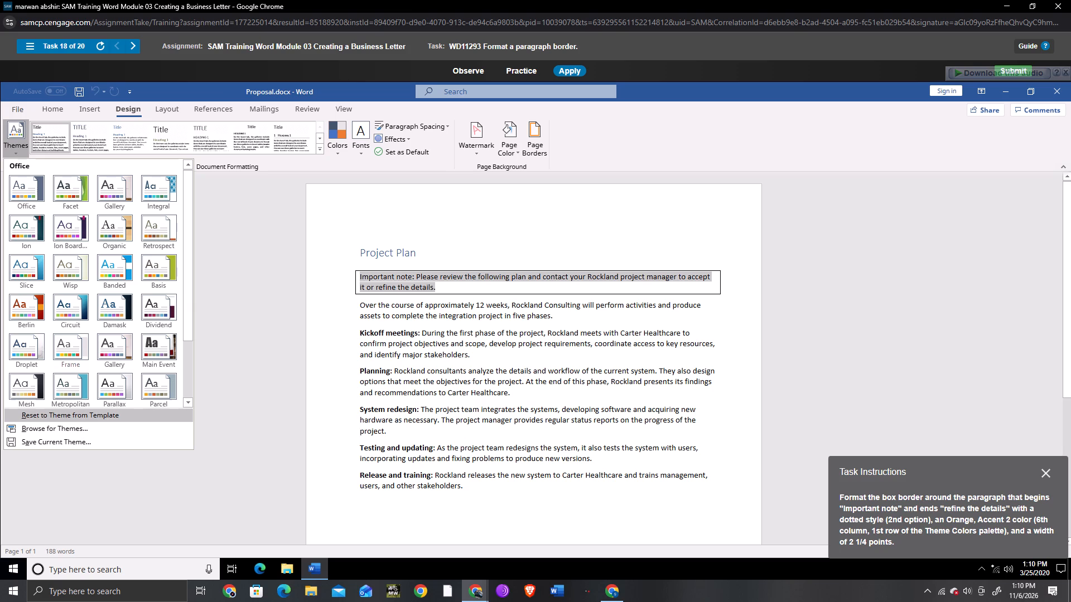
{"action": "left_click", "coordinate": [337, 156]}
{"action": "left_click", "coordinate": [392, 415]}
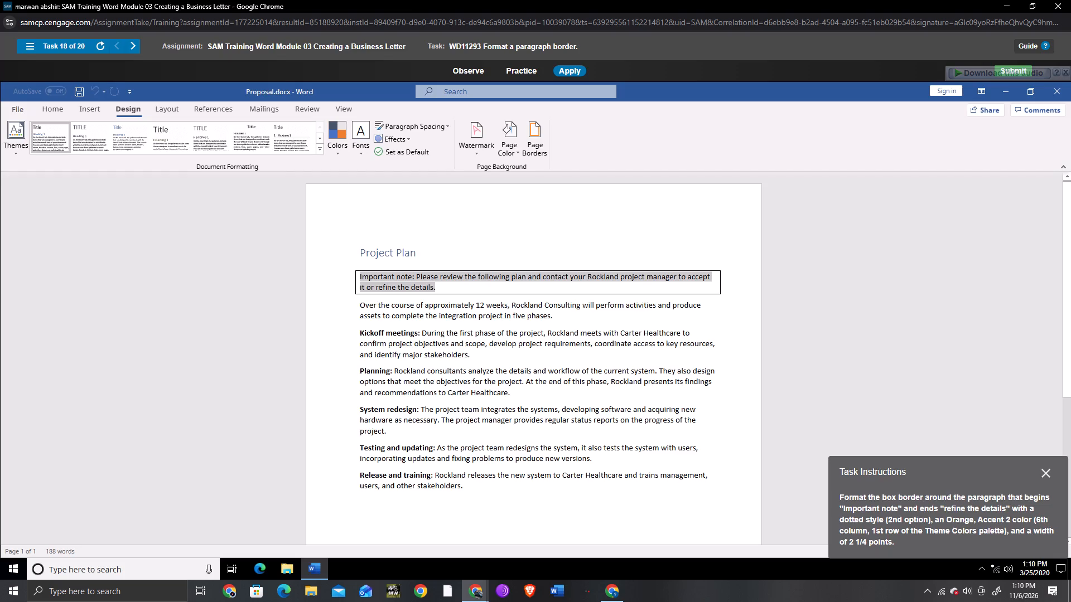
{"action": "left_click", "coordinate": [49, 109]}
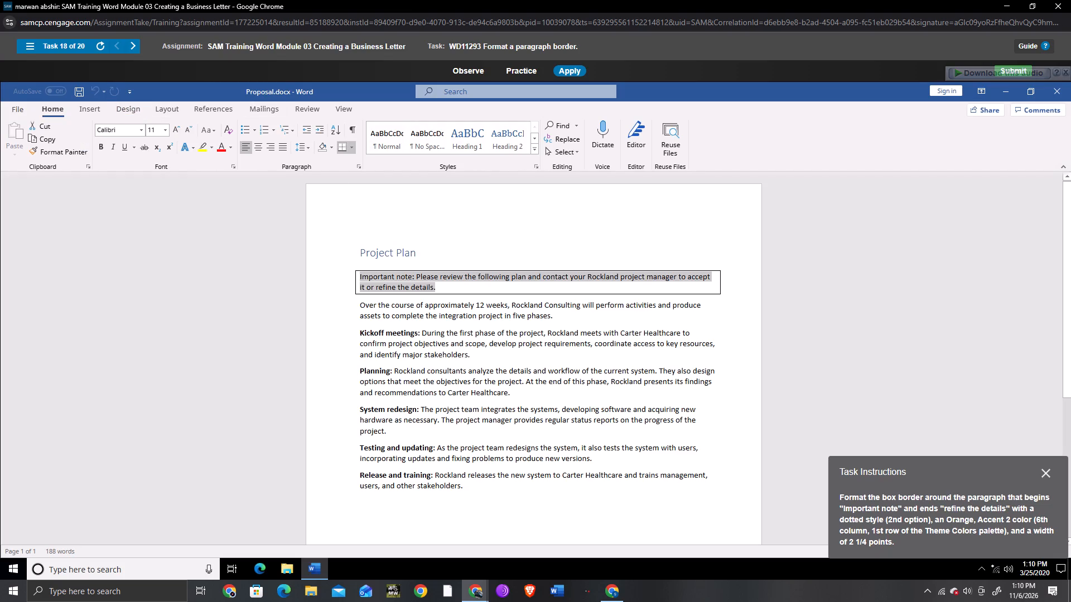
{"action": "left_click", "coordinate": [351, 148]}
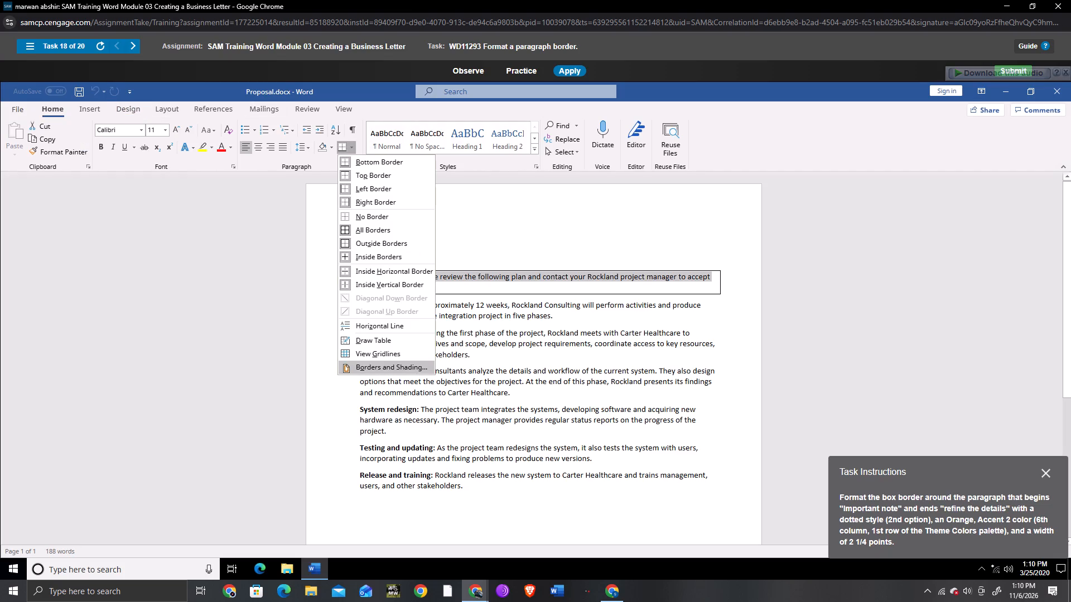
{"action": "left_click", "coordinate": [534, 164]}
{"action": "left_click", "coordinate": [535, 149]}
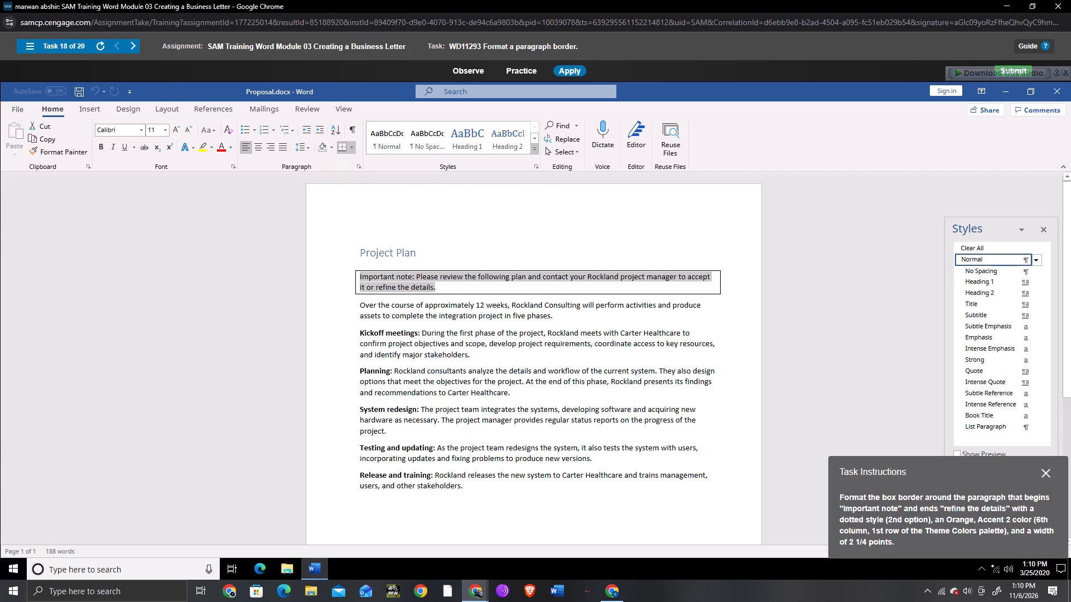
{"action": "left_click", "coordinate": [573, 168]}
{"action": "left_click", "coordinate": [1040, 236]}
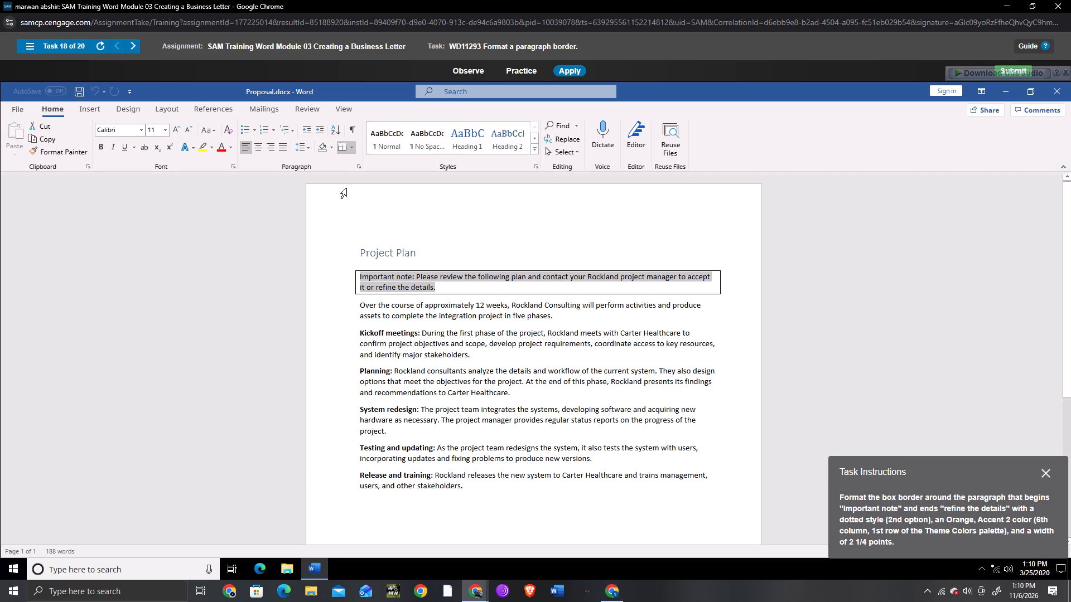
Format the selected paragraph's box border with the dotted second style, Orange, Accent 2 color and a 2 1/4 pt width.
{"action": "left_click", "coordinate": [353, 147]}
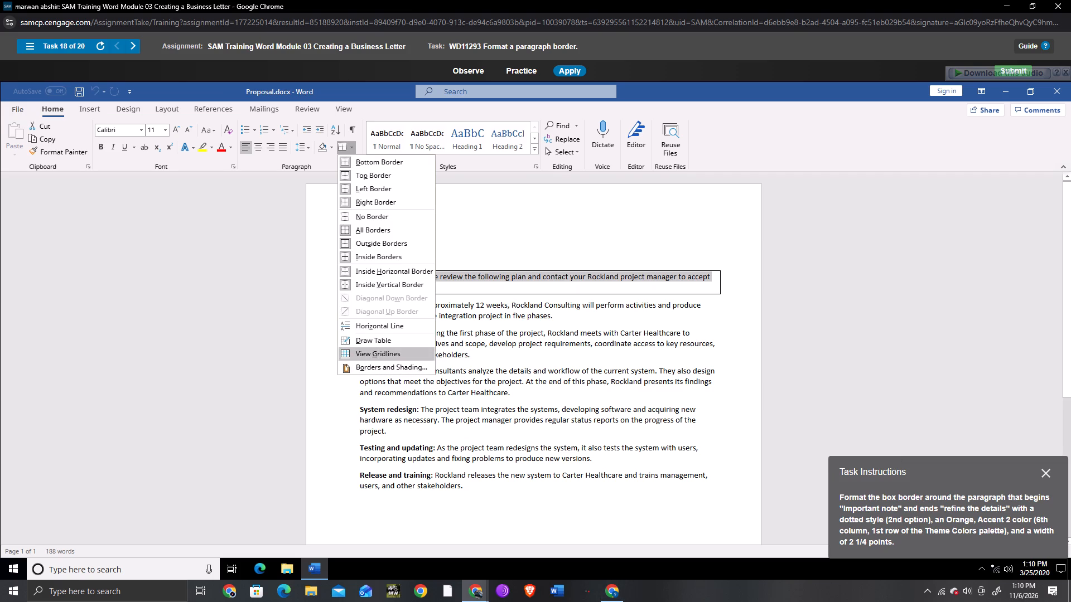
{"action": "left_click", "coordinate": [391, 367]}
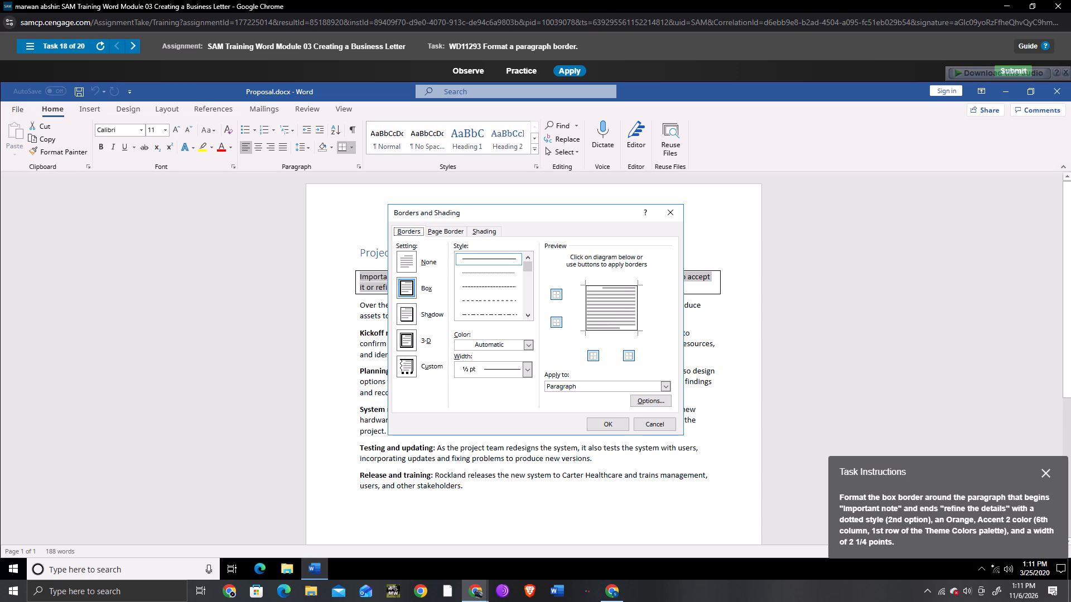
{"action": "left_click", "coordinate": [484, 273]}
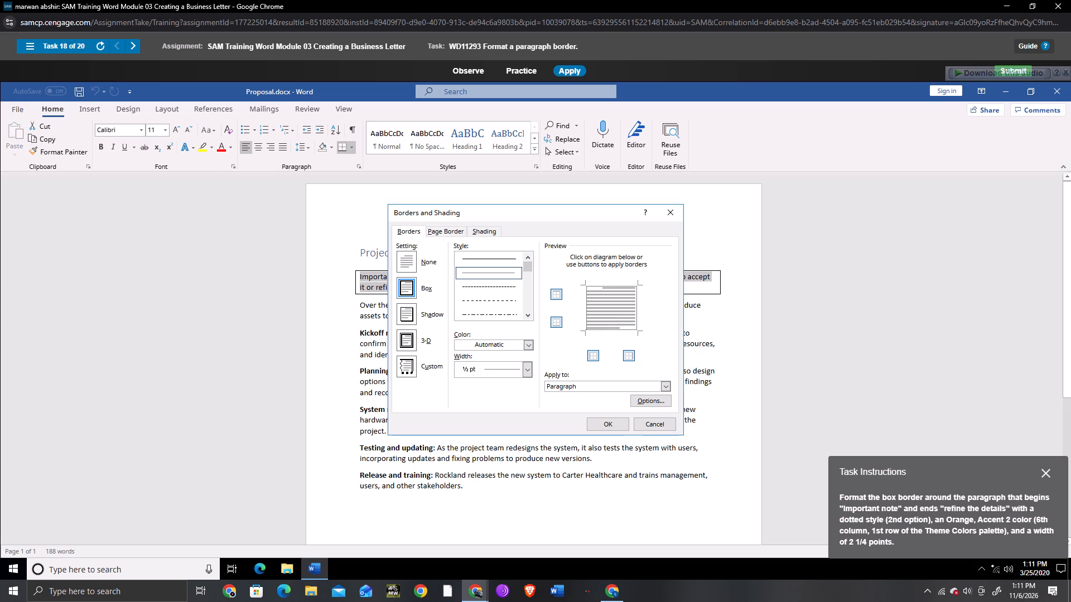
{"action": "left_click", "coordinate": [525, 347]}
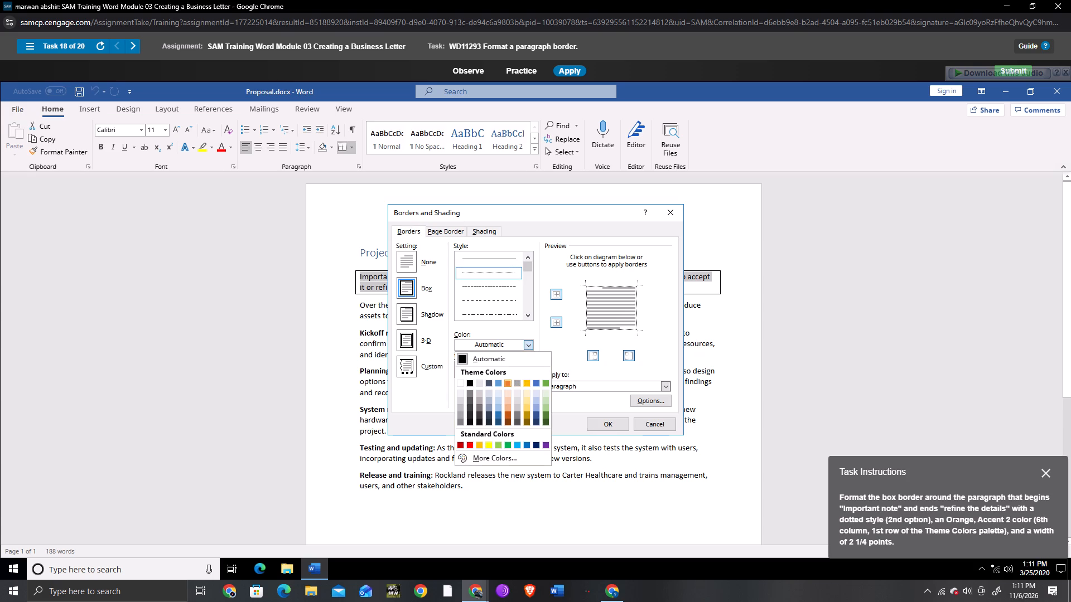
{"action": "left_click", "coordinate": [508, 381]}
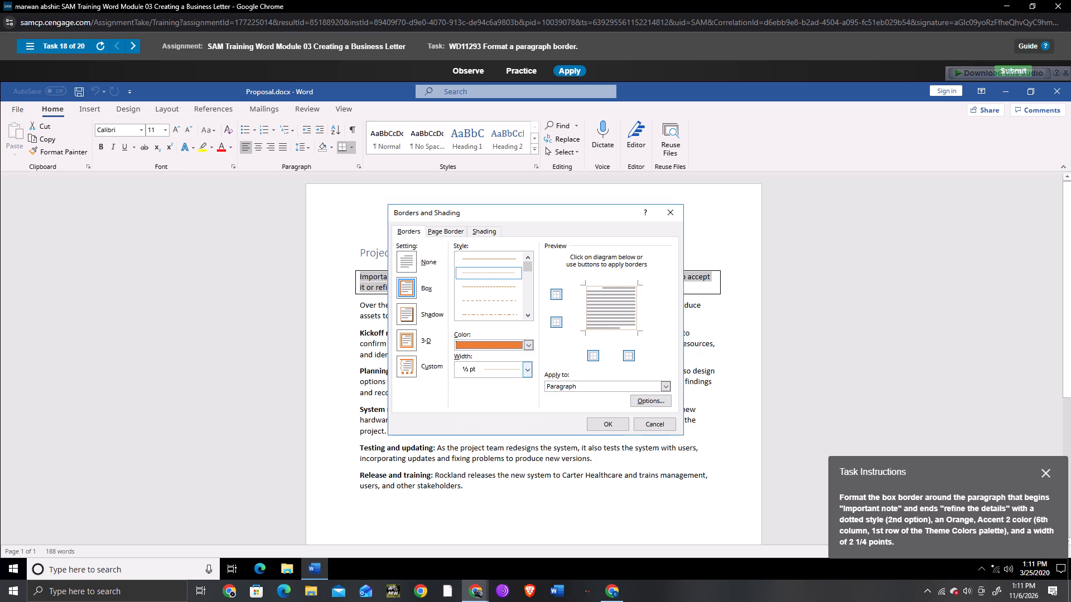
{"action": "left_click", "coordinate": [525, 368]}
{"action": "left_click", "coordinate": [501, 450]}
{"action": "left_click", "coordinate": [606, 425]}
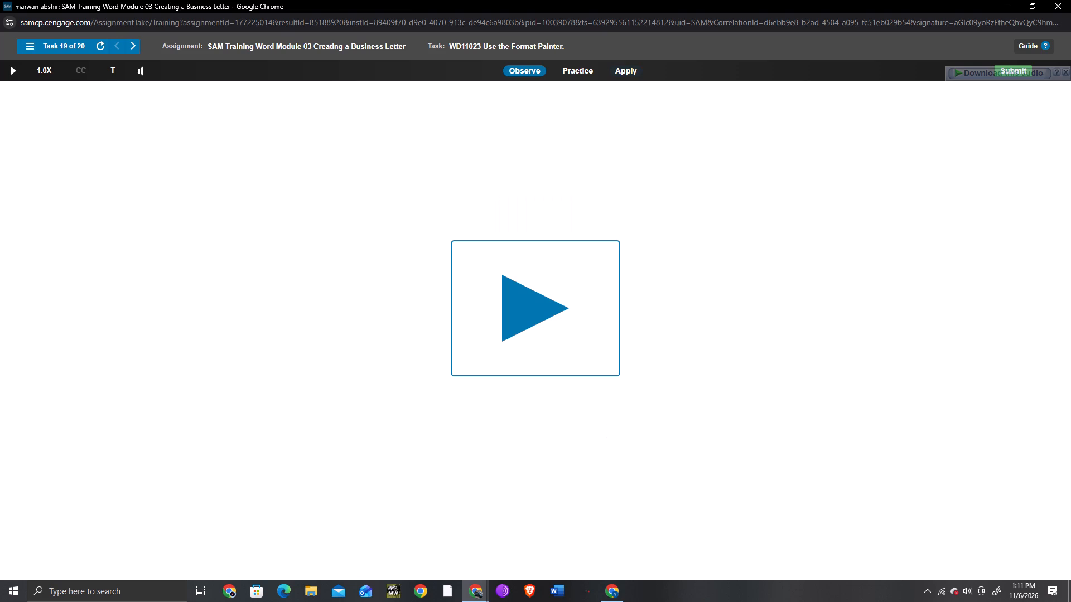
In Task 19's Apply mode, use the Format Painter to copy the "Design" heading's formatting to the "Analyze" heading.
{"action": "left_click", "coordinate": [625, 69]}
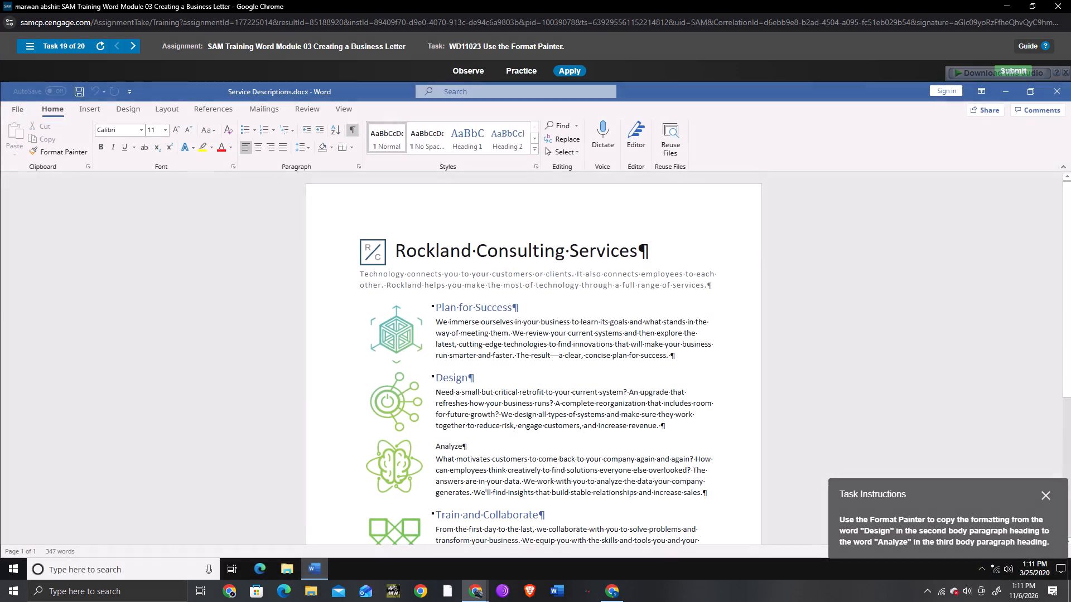
{"action": "left_click_drag", "start_coordinate": [438, 376], "coordinate": [472, 376]}
{"action": "left_click", "coordinate": [64, 157]}
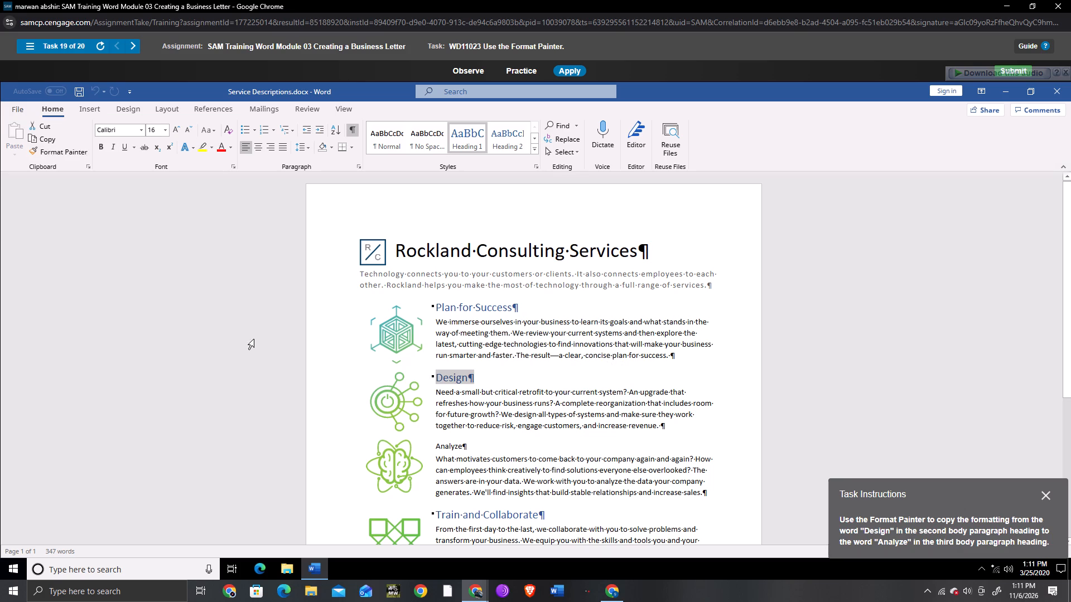
{"action": "left_click_drag", "start_coordinate": [436, 447], "coordinate": [470, 452]}
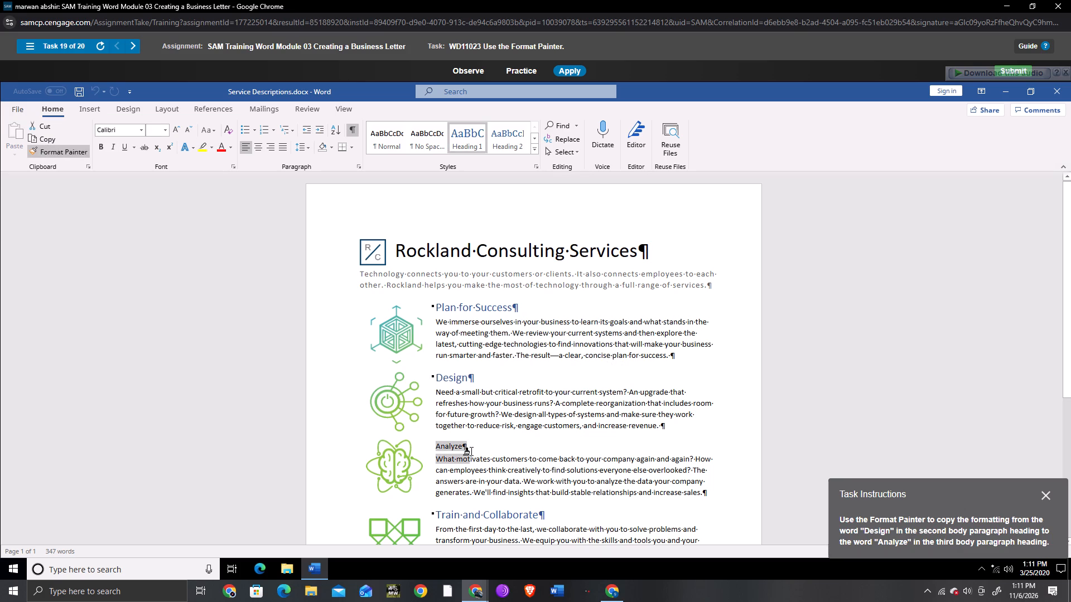
{"action": "left_click", "coordinate": [557, 338]}
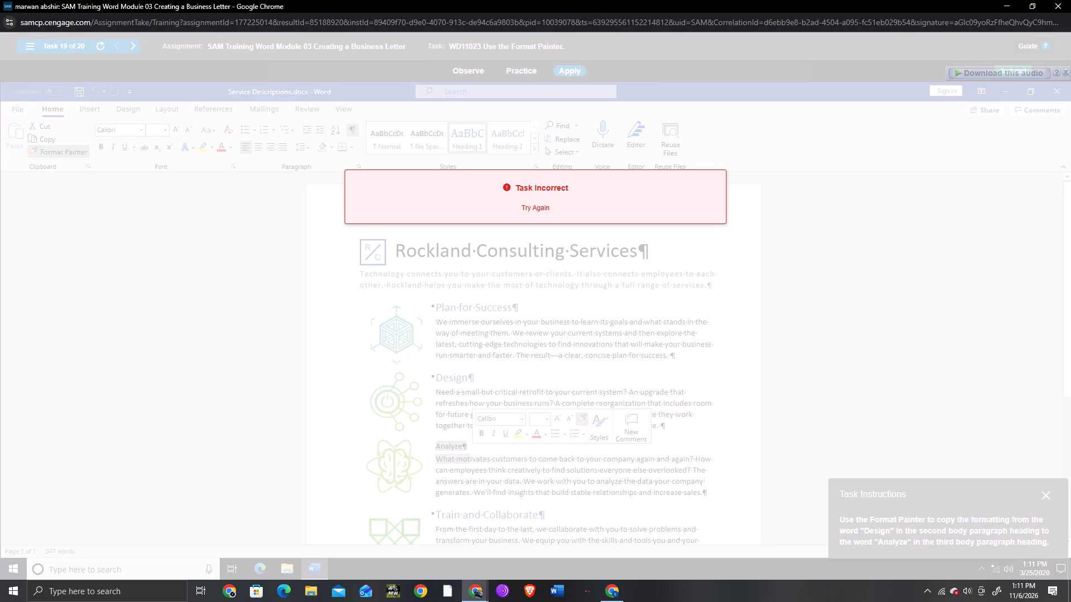
{"action": "left_click", "coordinate": [476, 445]}
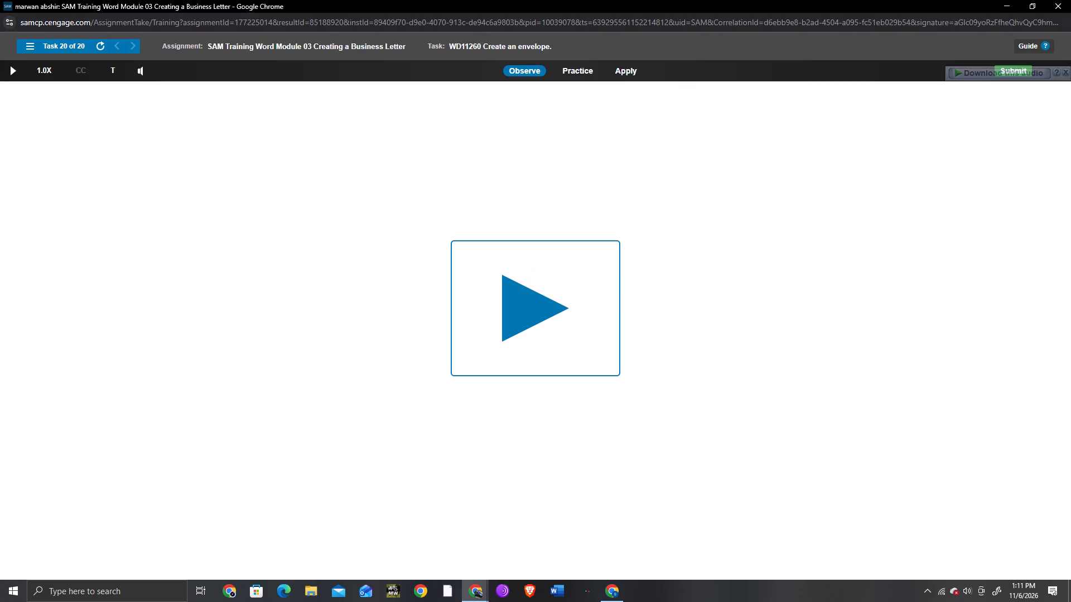
In Task 20's Apply mode, create and print an envelope using the letter's recipient address and no return address.
{"action": "left_click", "coordinate": [623, 76]}
{"action": "left_click", "coordinate": [623, 69]}
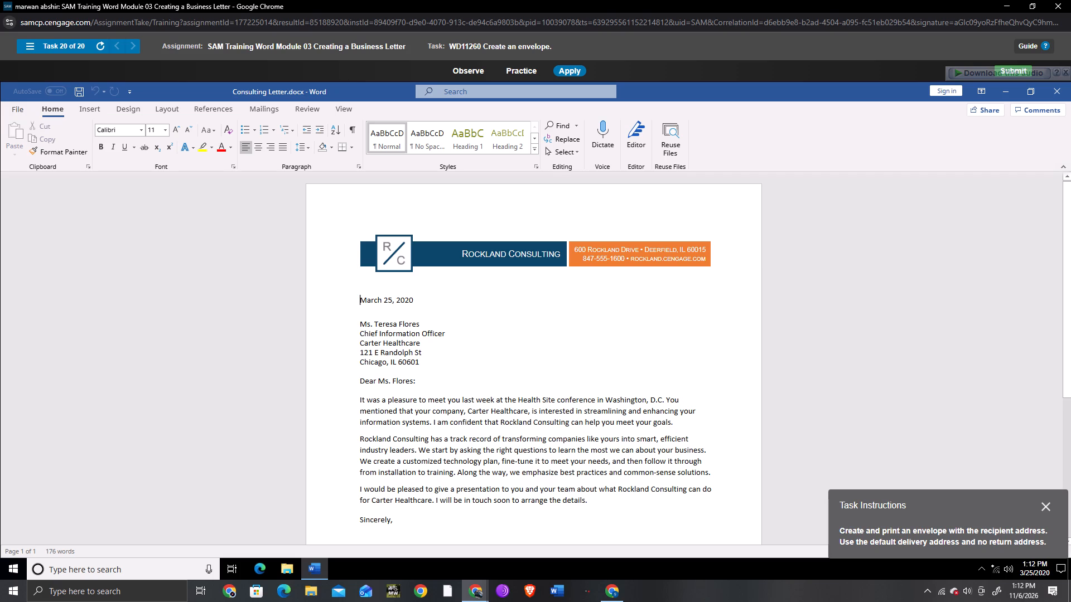
{"action": "left_click_drag", "start_coordinate": [423, 363], "coordinate": [359, 330]}
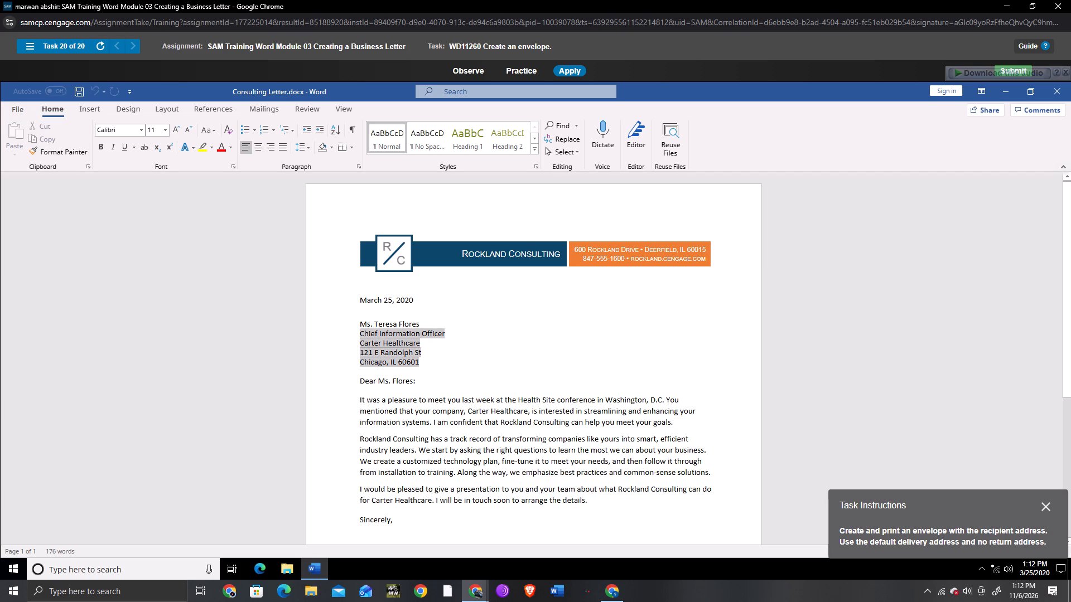
{"action": "left_click_drag", "start_coordinate": [359, 330], "coordinate": [358, 327]}
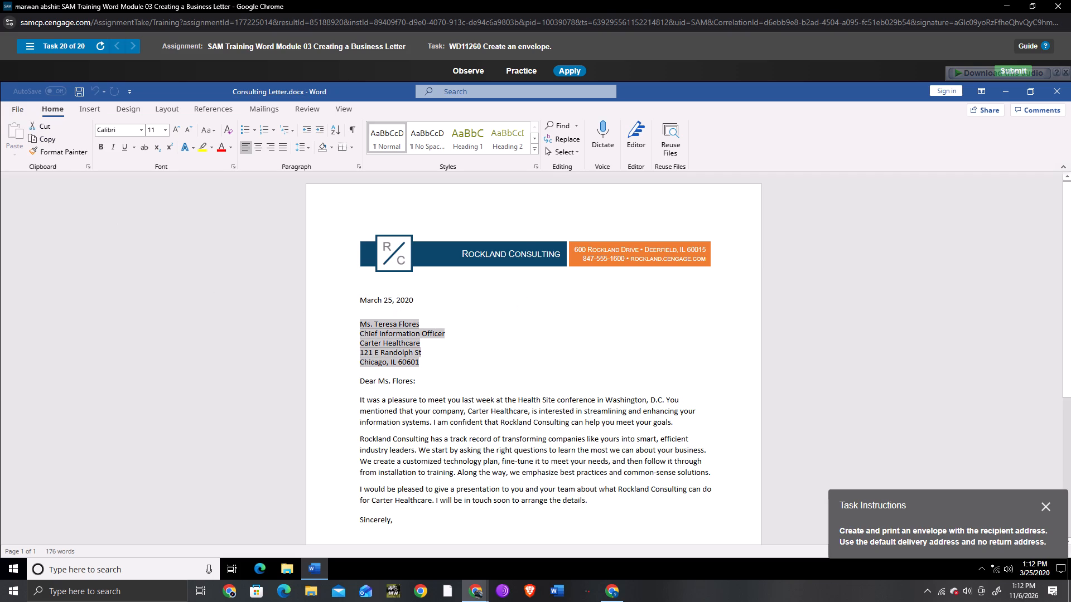
{"action": "left_click", "coordinate": [259, 104]}
{"action": "left_click", "coordinate": [15, 146]}
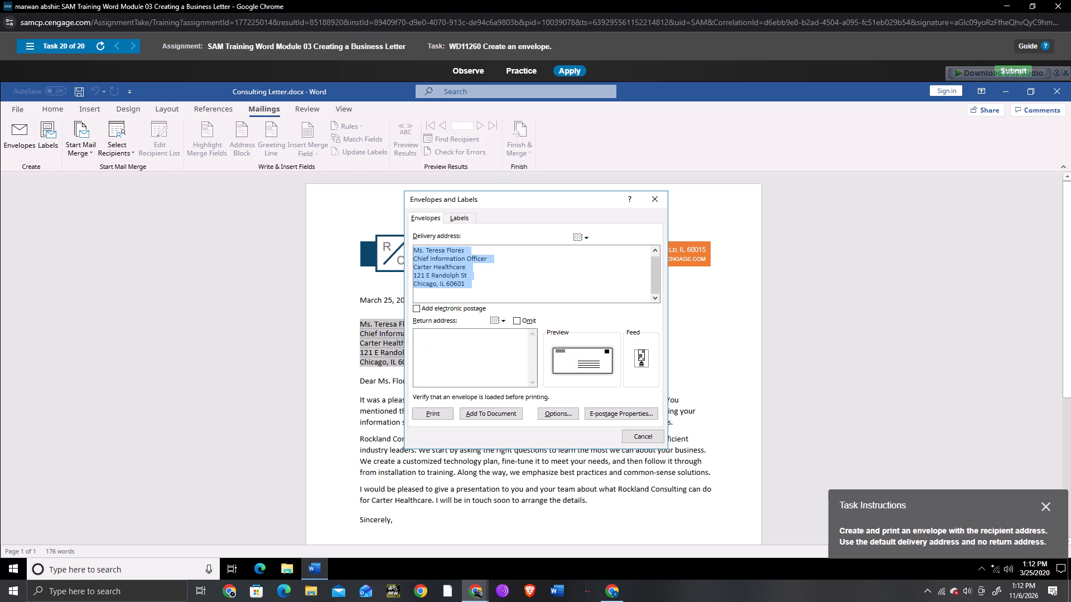
{"action": "left_click", "coordinate": [432, 412]}
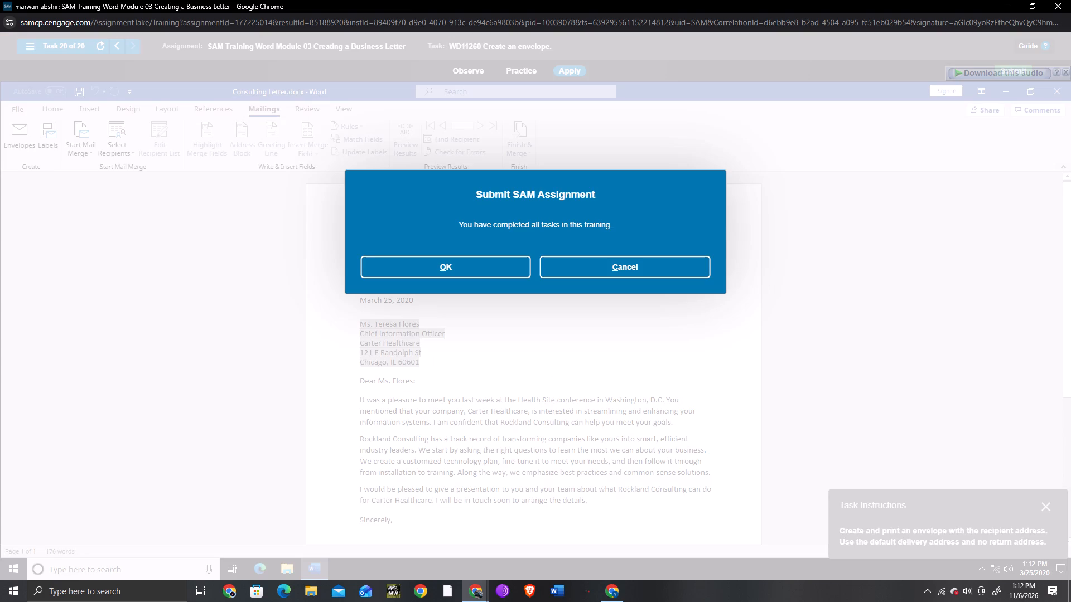
Submit the completed SAM Training Word Module 03 assignment and close it to return to the MindTap course list.
{"action": "left_click", "coordinate": [493, 271]}
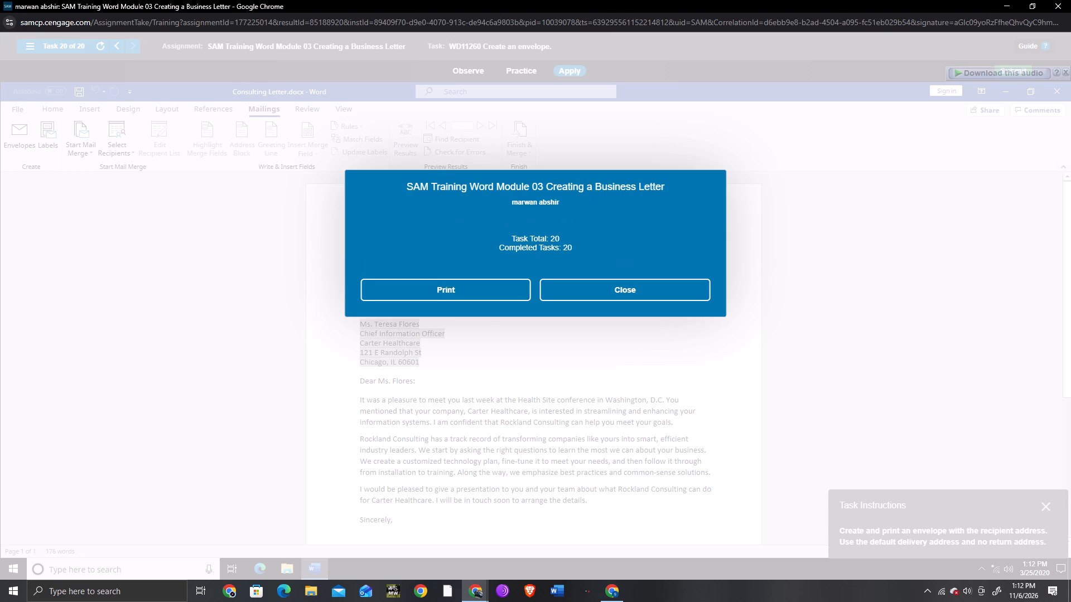
{"action": "left_click", "coordinate": [578, 296]}
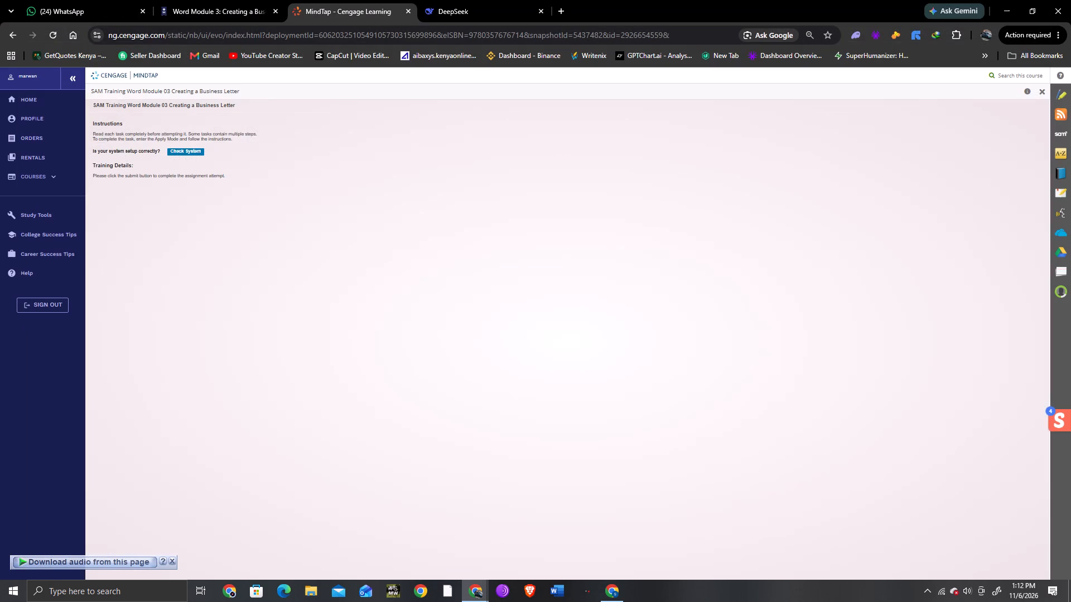
{"action": "left_click", "coordinate": [566, 169]}
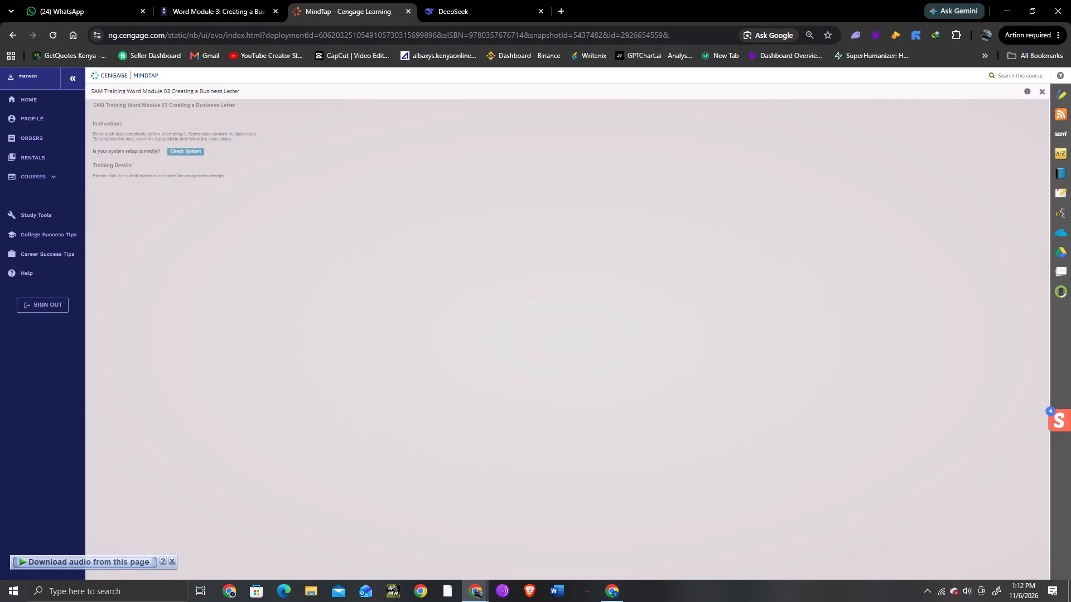
{"action": "left_click", "coordinate": [1039, 95]}
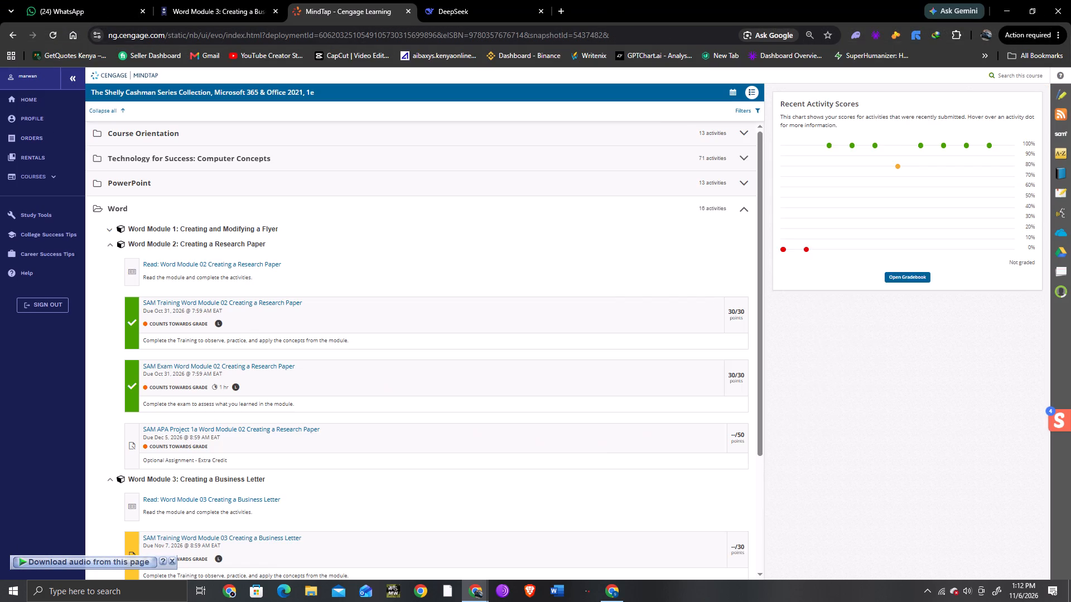
Open the MIS100 - SAM Exam Word Module 03 Creating a Business Letter activity under Word Module 3.
{"action": "scroll", "coordinate": [201, 428], "scroll_direction": "down", "scroll_amount": 4}
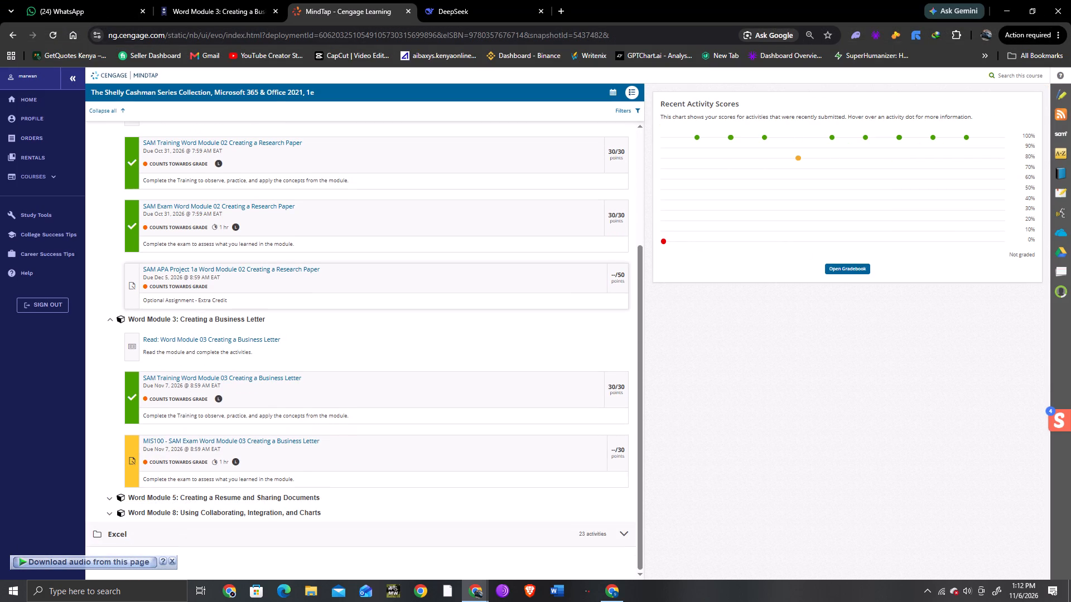
{"action": "left_click", "coordinate": [192, 438]}
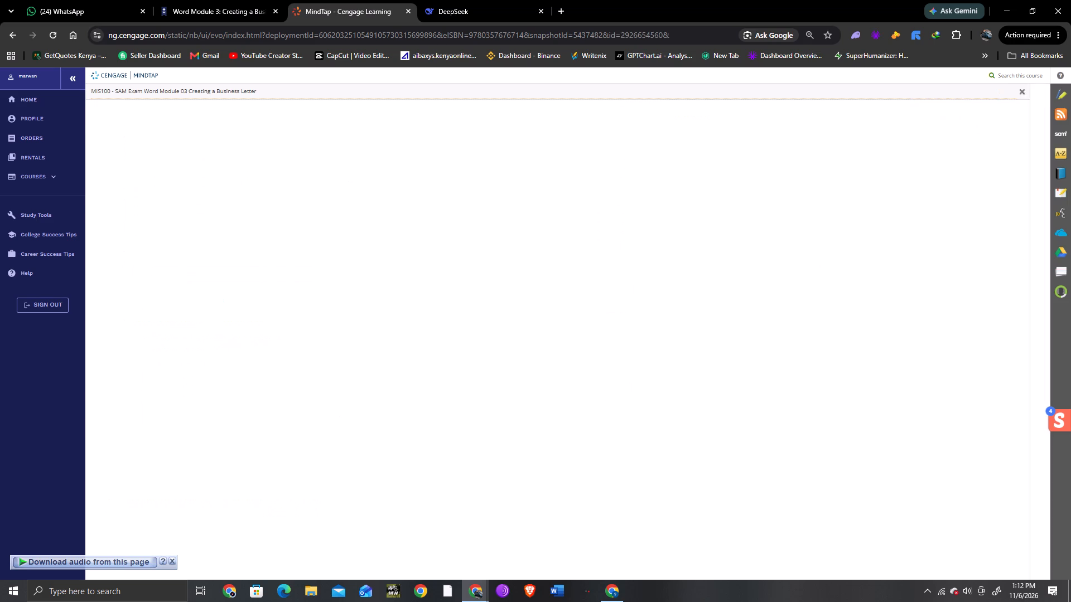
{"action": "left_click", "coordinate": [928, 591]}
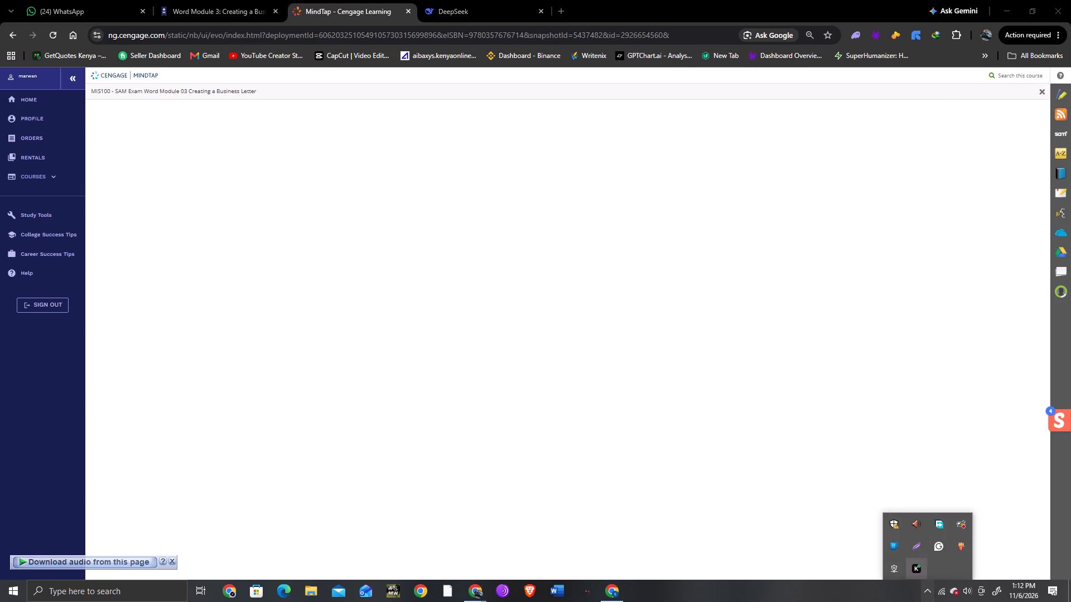